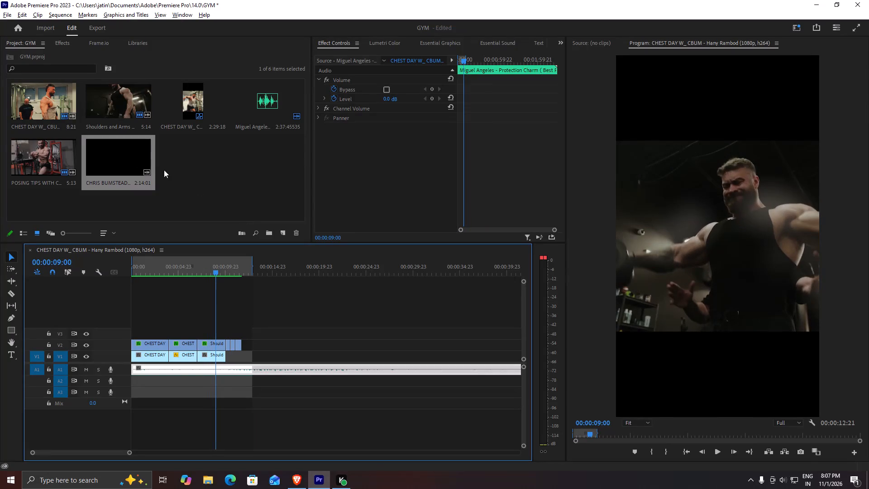
Mark 00:00:21:08 to 00:00:23:00 of the CHRIS BUMSTEAD POSING ROUTINE clip and place it on V3 where the Shoulders and Arms clip ends.
double_click(118, 149)
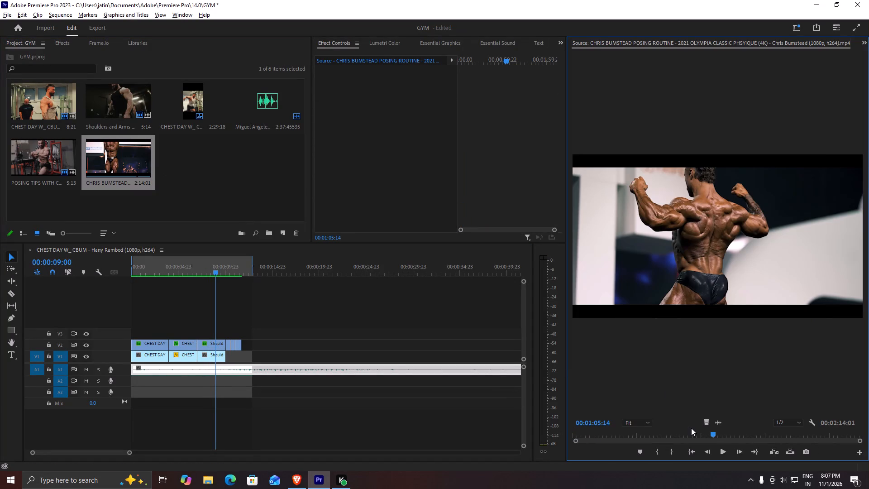
left_click_drag(710, 436, 597, 435)
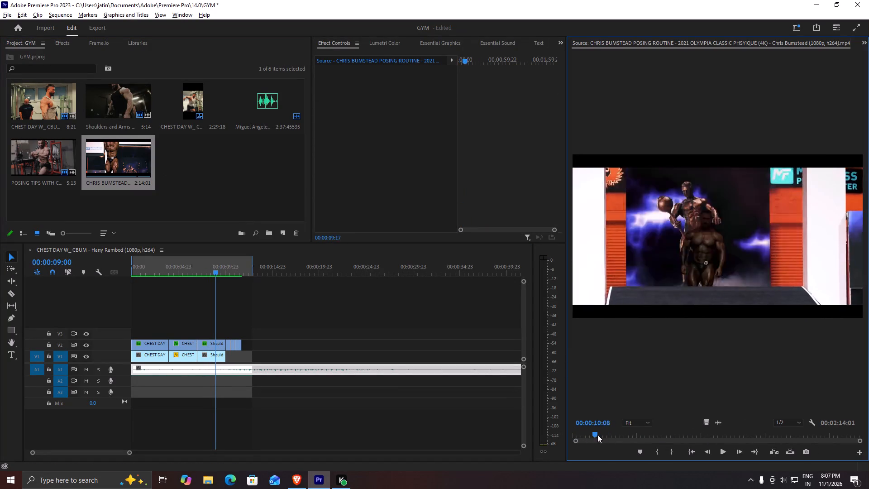
left_click_drag(597, 435, 618, 436)
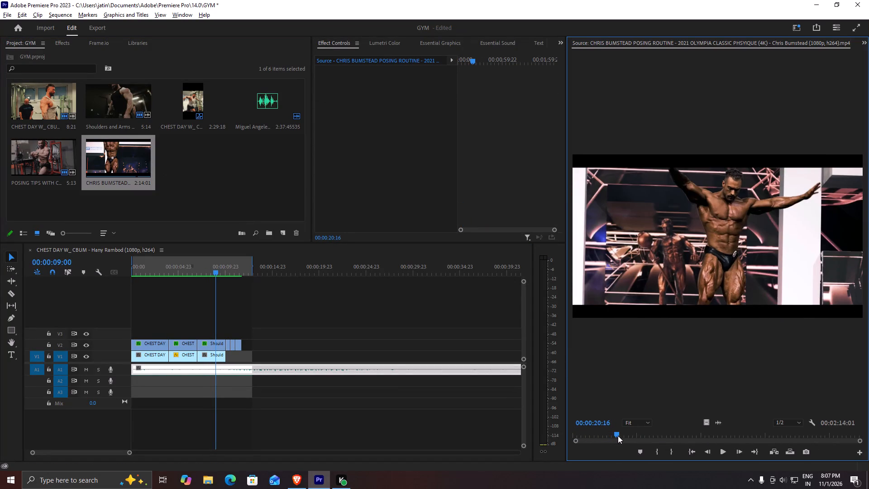
left_click_drag(618, 436, 617, 436)
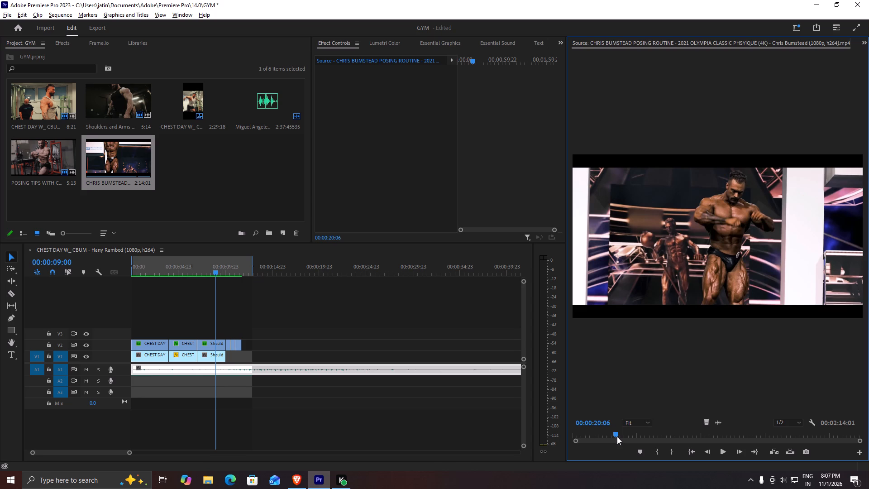
left_click_drag(617, 436, 621, 436)
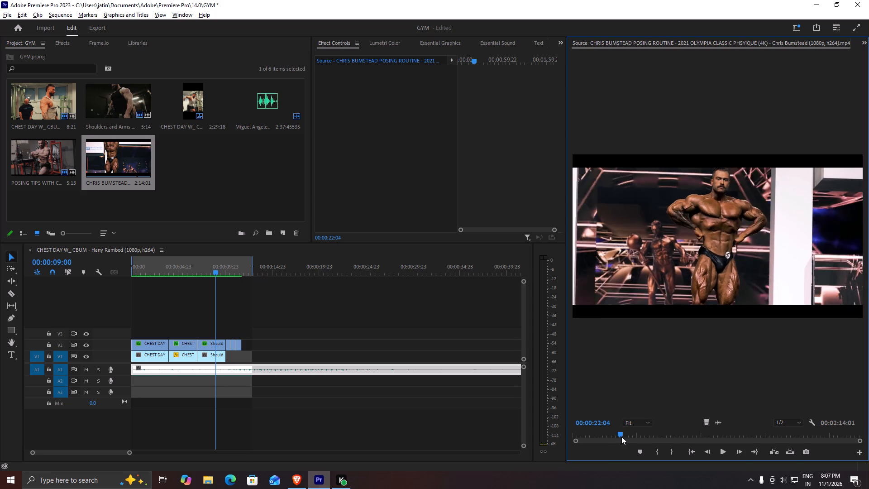
left_click_drag(621, 436, 619, 438)
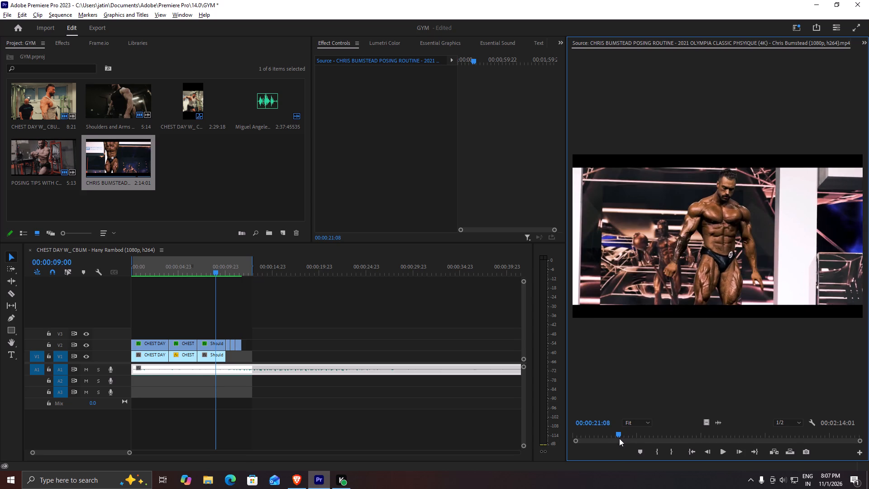
left_click_drag(619, 438, 623, 438)
key("i")
key("o")
left_click_drag(706, 425, 184, 318)
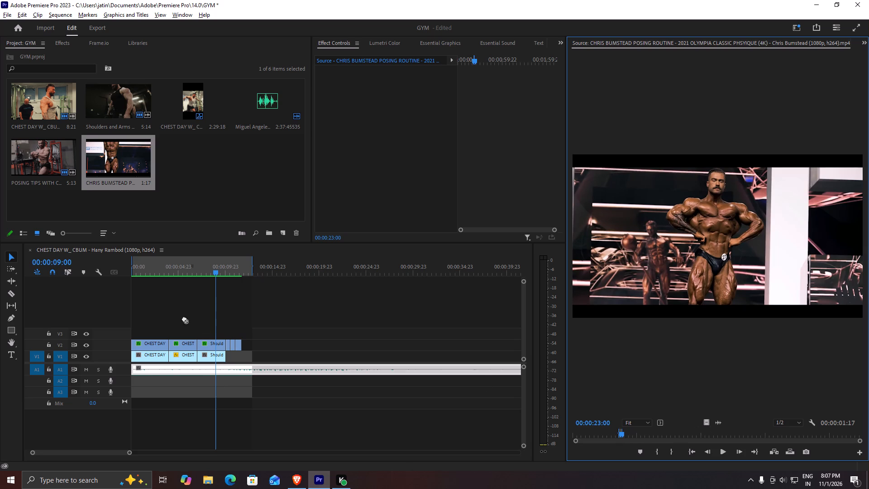
left_click_drag(184, 318, 226, 334)
Trim the start of the V3 posing clip to the hands-on-hips pose and shift it back to the end of the Shoulders and Arms clip.
scroll(238, 345, "up", 12, "alt")
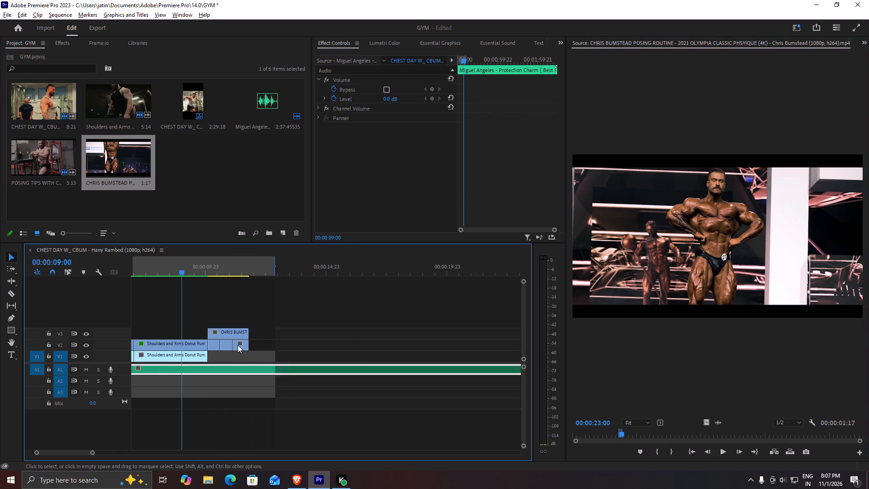
scroll(238, 345, "up", 2, "alt")
left_click_drag(199, 267, 182, 267)
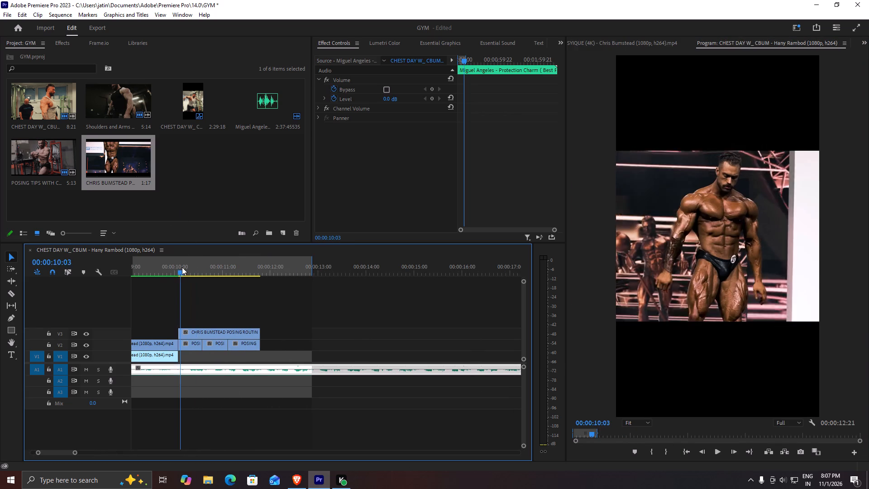
left_click_drag(182, 267, 205, 265)
left_click_drag(181, 333, 201, 332)
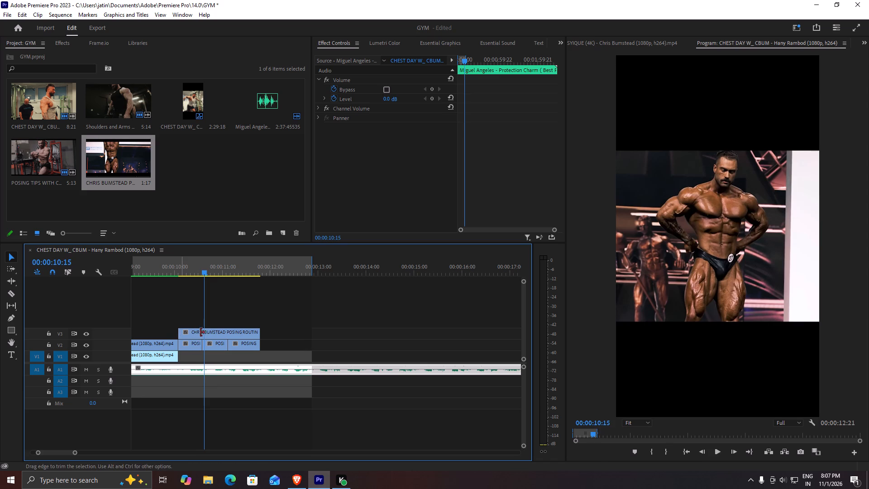
left_click_drag(201, 332, 211, 331)
left_click_drag(232, 335, 216, 335)
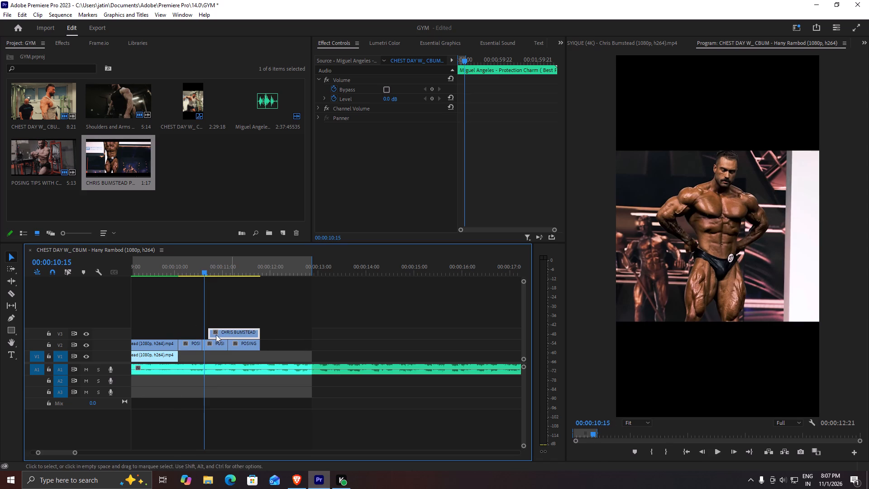
left_click_drag(216, 335, 184, 336)
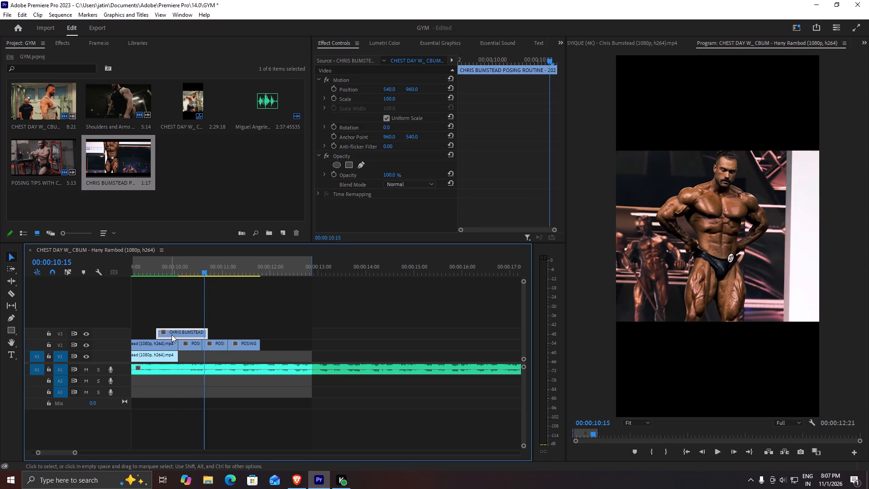
left_click_drag(172, 335, 195, 330)
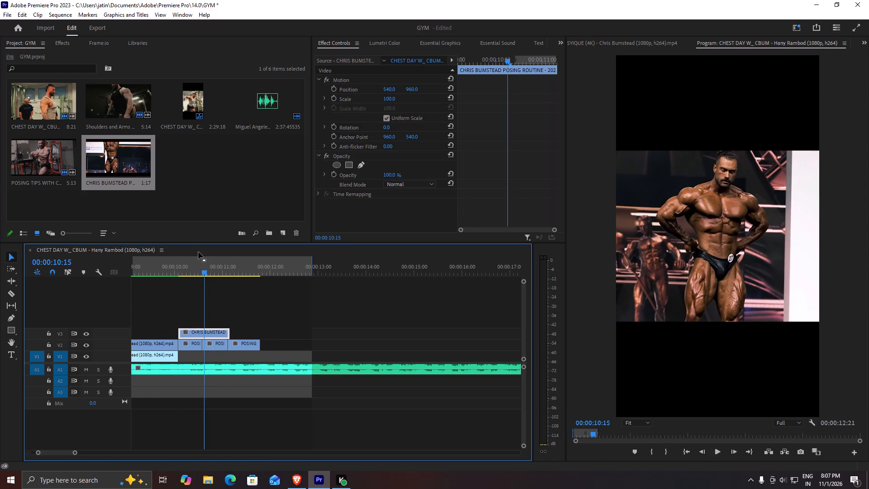
Preview the V3 posing clip and trim its end to 00:00:10:14, matching the end of the first POSING TIPS clip on V2.
left_click_drag(195, 268, 175, 271)
key("space")
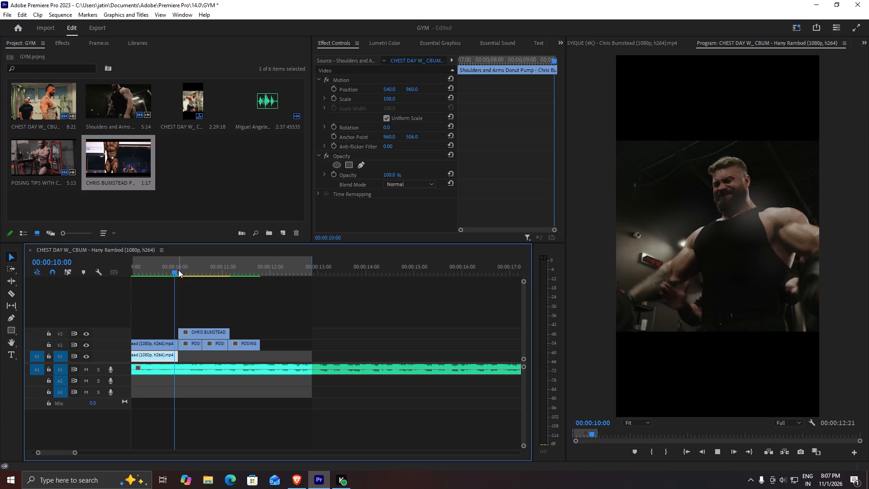
key("space")
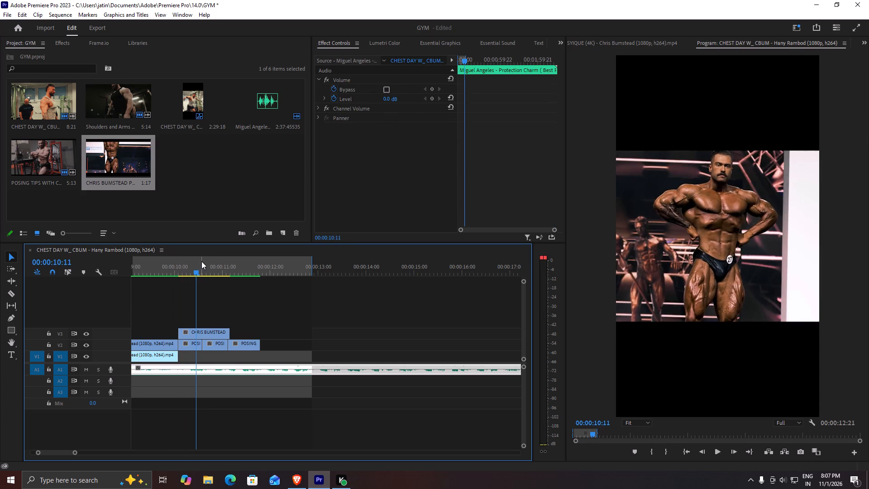
left_click_drag(197, 269, 200, 269)
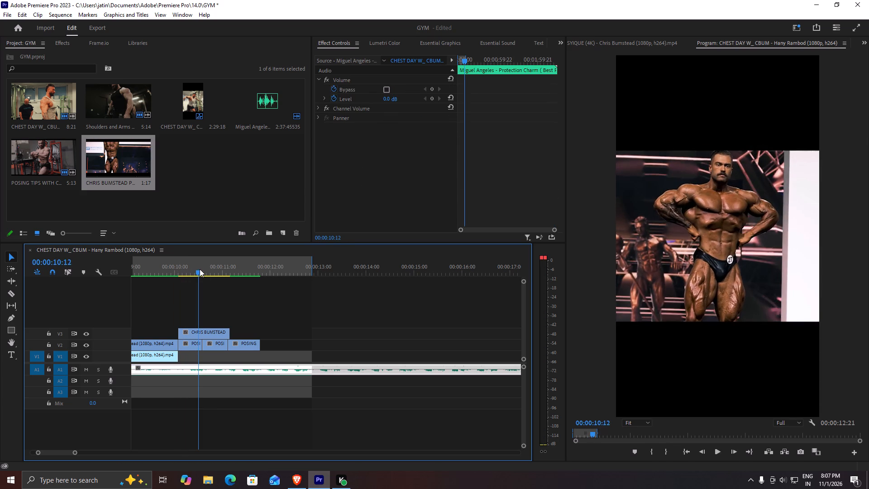
left_click_drag(200, 269, 205, 269)
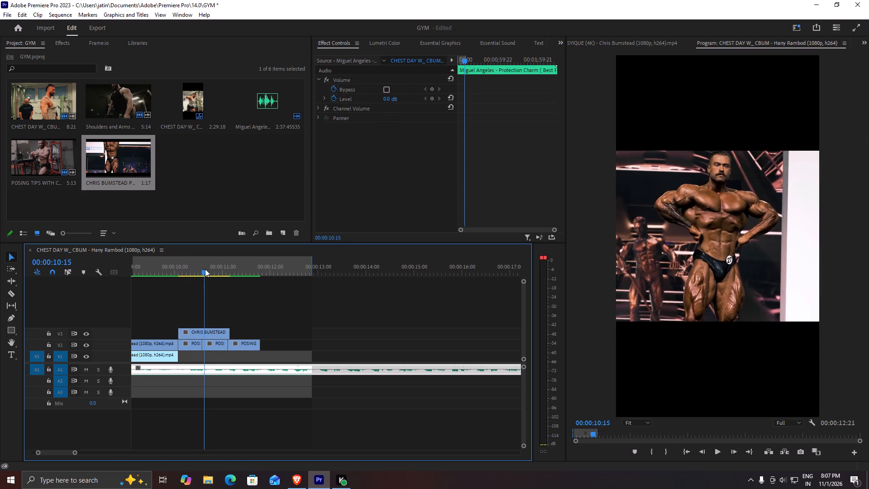
left_click_drag(205, 269, 201, 272)
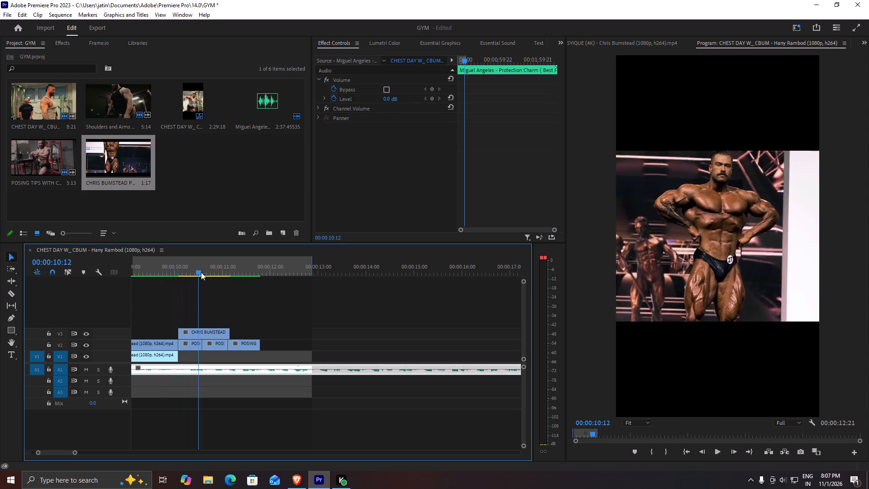
left_click_drag(201, 272, 207, 278)
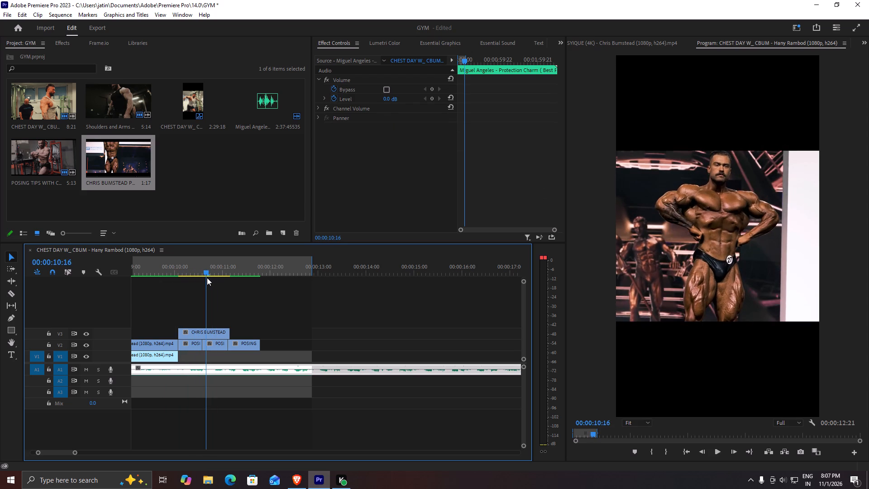
left_click_drag(207, 278, 204, 279)
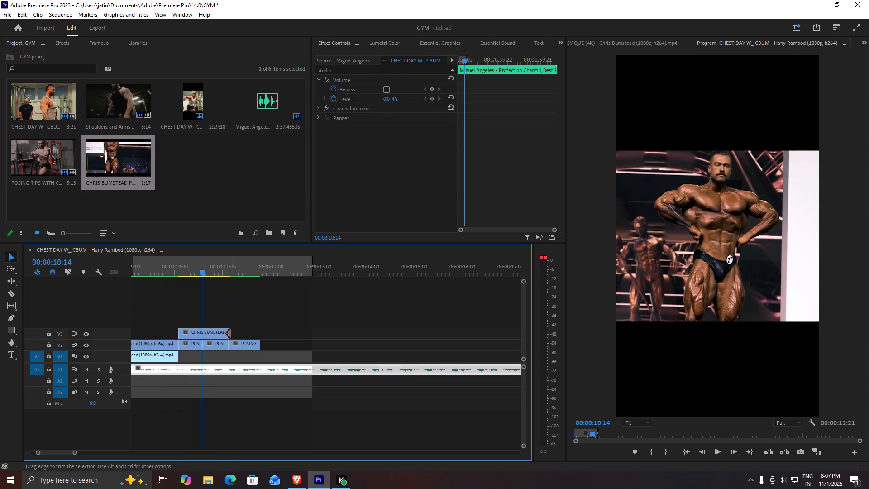
left_click_drag(228, 333, 199, 333)
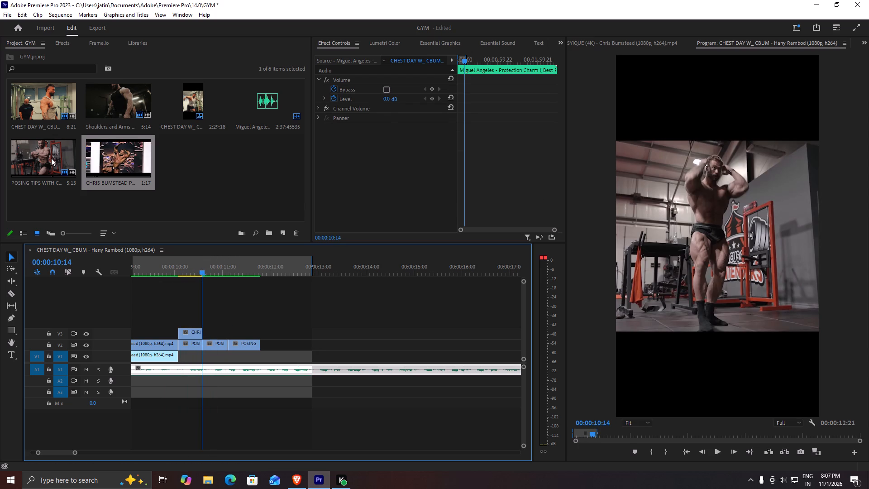
Mark the kneeling arms-overhead pose, about 00:00:40 to 00:00:42:05, in the CHRIS BUMSTEAD POSING ROUTINE source and place it on V4 at 00:00:10:14.
double_click(143, 156)
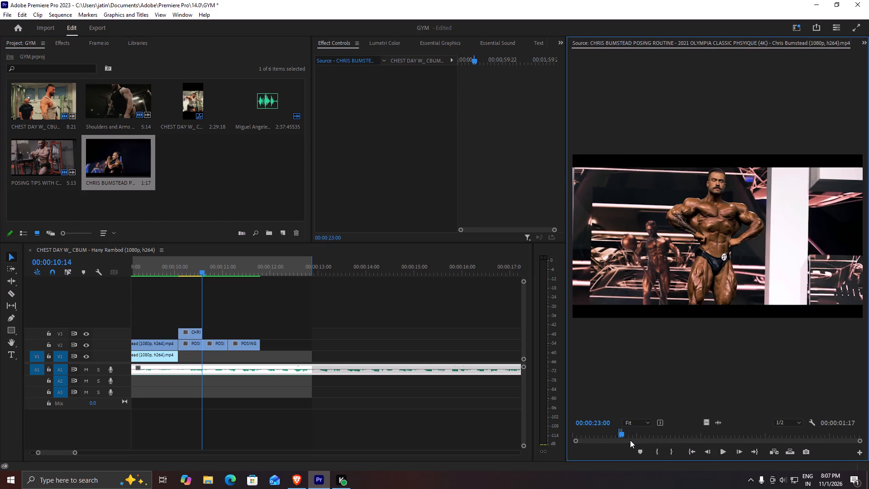
left_click_drag(621, 434, 628, 433)
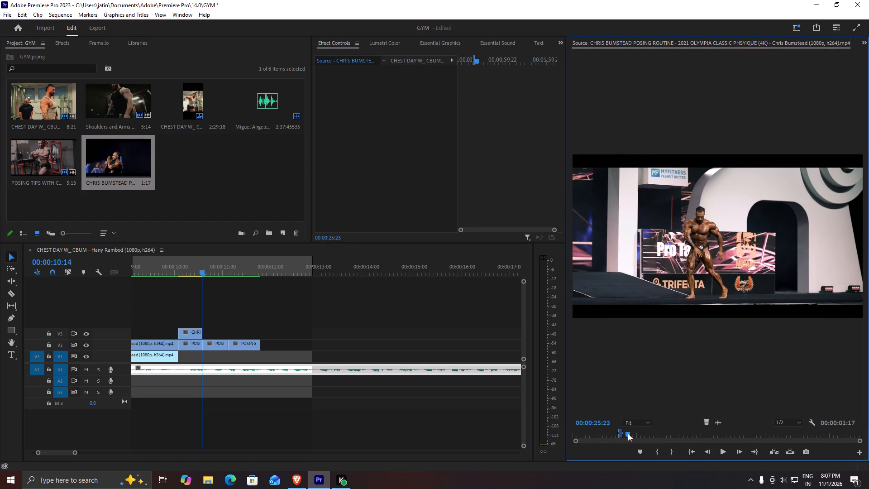
left_click_drag(628, 433, 636, 433)
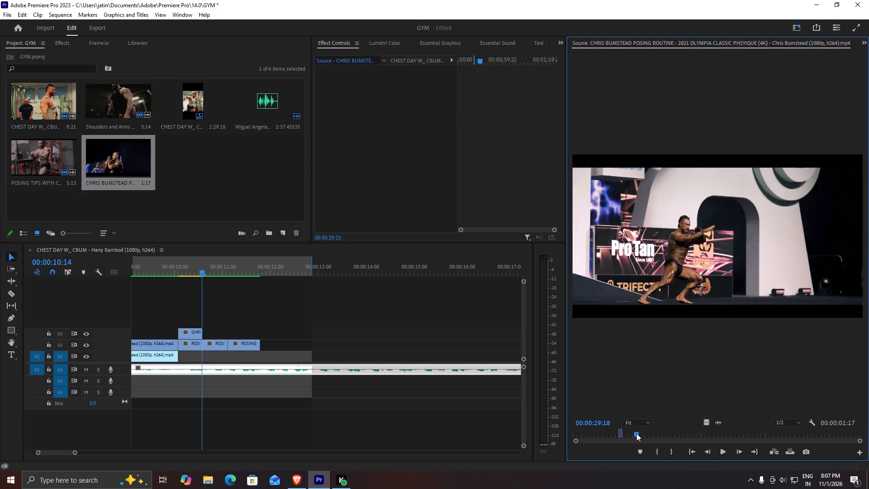
left_click_drag(636, 433, 639, 434)
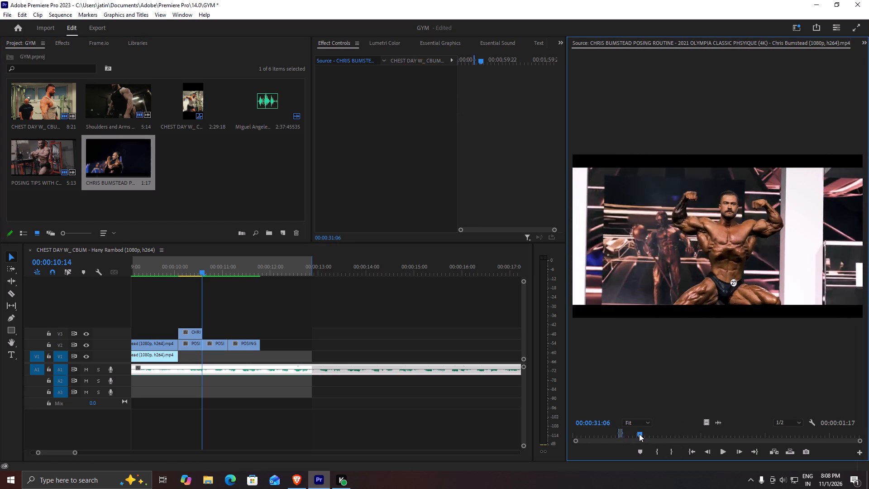
left_click_drag(639, 434, 638, 434)
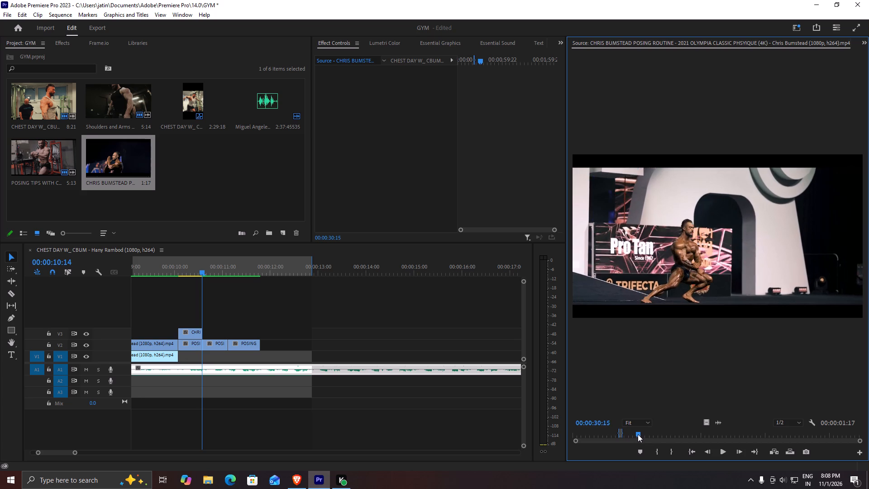
left_click_drag(638, 434, 639, 434)
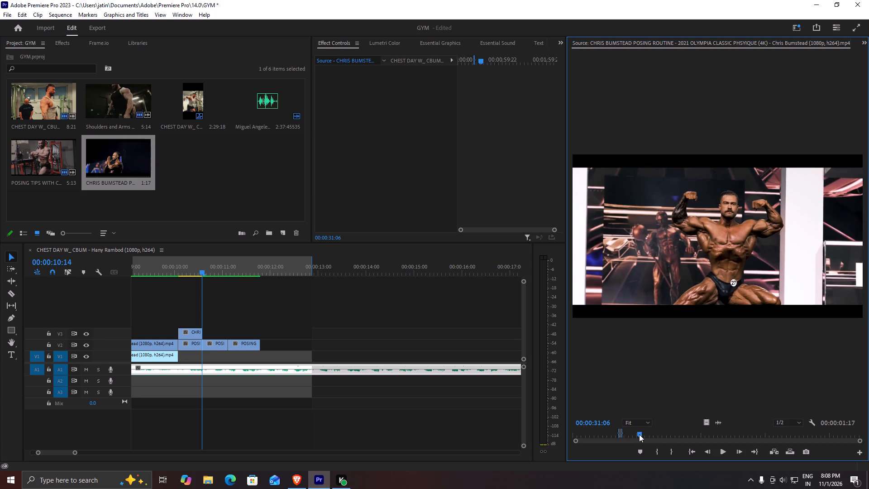
left_click_drag(639, 434, 649, 434)
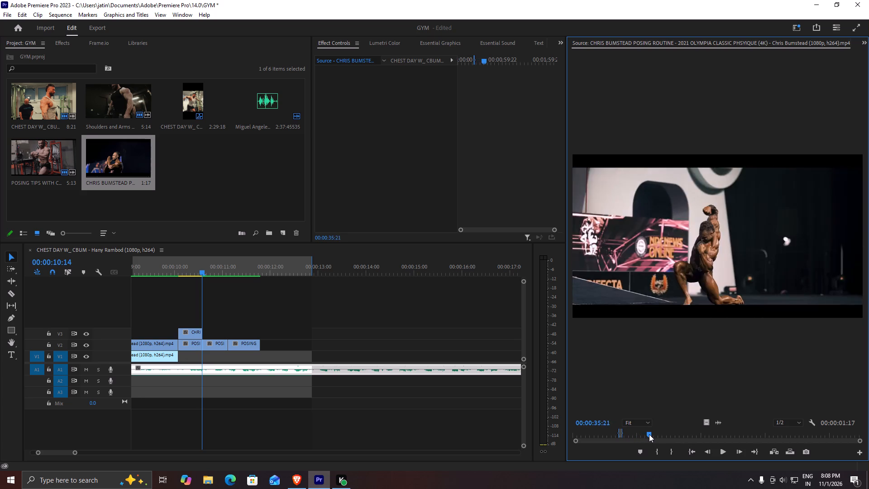
left_click_drag(649, 434, 663, 438)
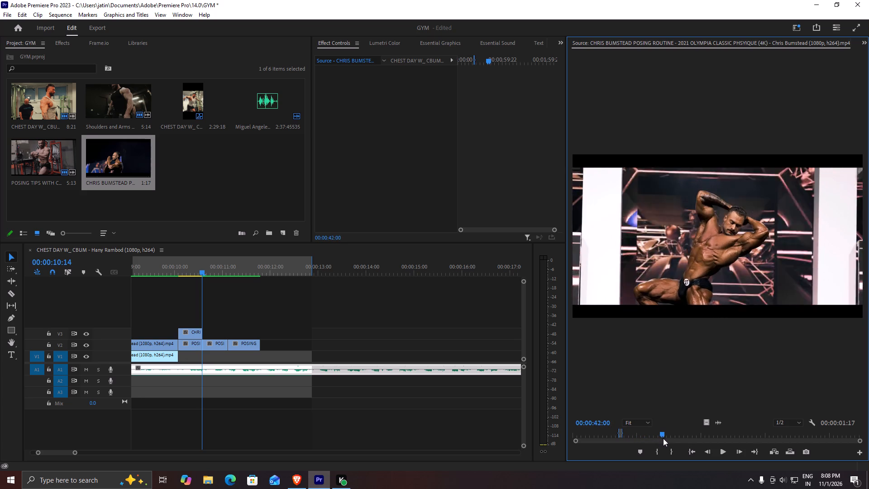
left_click_drag(663, 438, 655, 439)
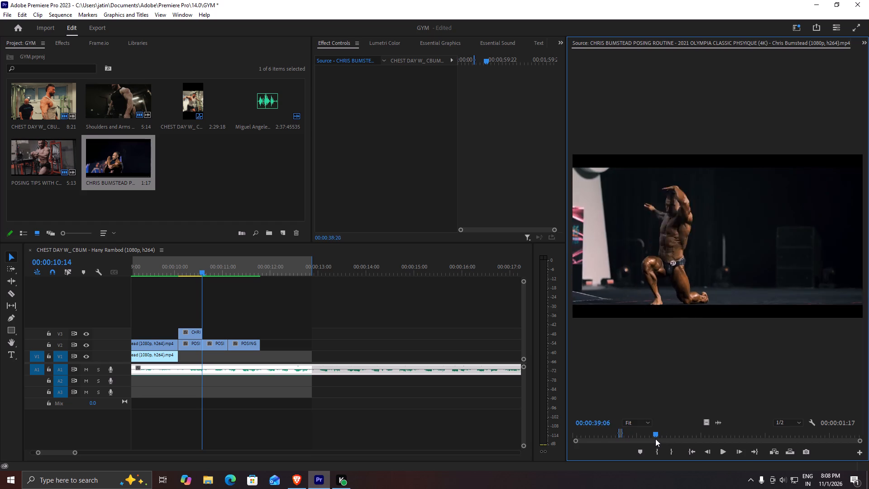
left_click_drag(655, 439, 659, 439)
key("i")
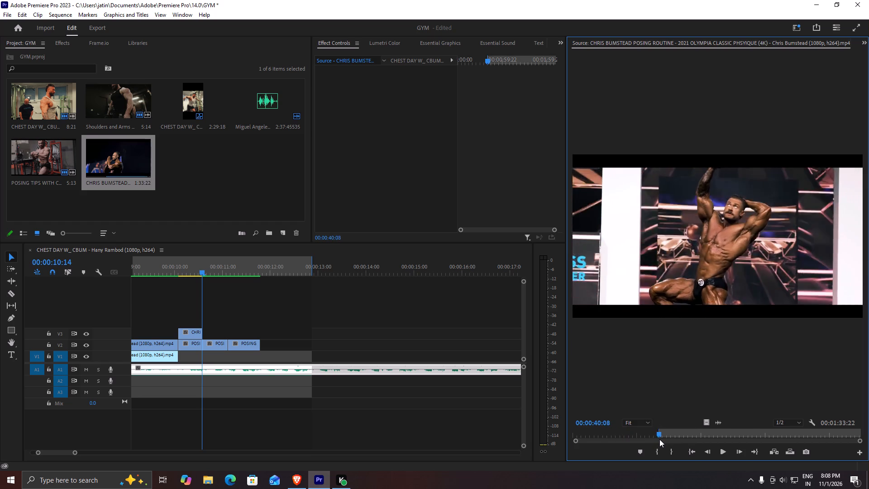
left_click_drag(659, 439, 663, 440)
key("o")
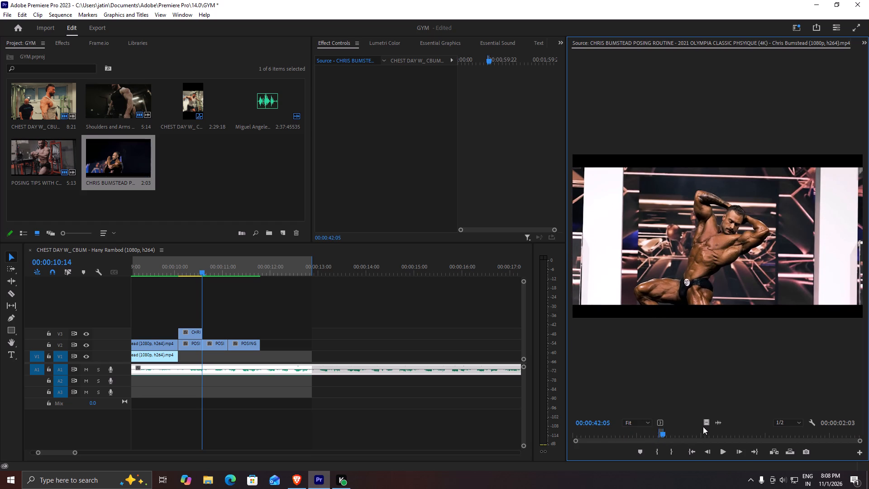
left_click_drag(703, 426, 206, 311)
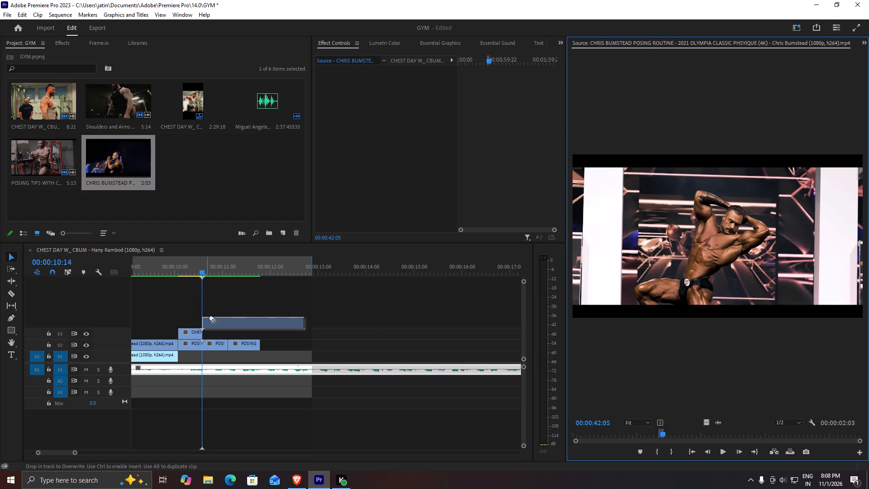
Trim the V4 posing clip's start to 00:00:11:08, move it to V3 at 00:00:10:14, and end it with the second POSING TIPS clip.
left_click_drag(201, 269, 205, 270)
left_click_drag(207, 269, 203, 269)
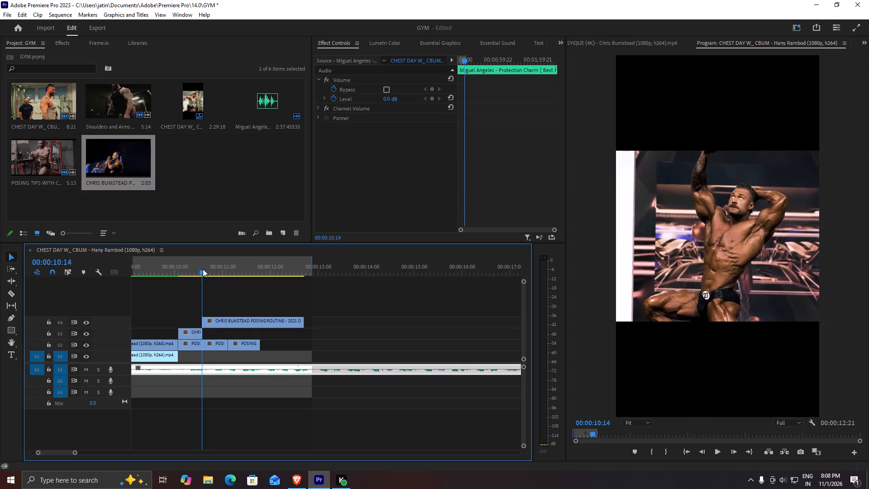
left_click_drag(203, 269, 234, 282)
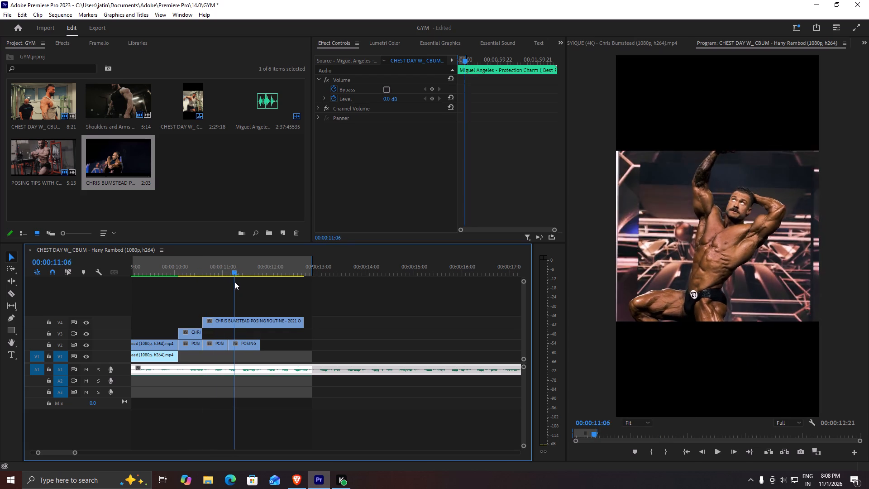
left_click_drag(234, 282, 242, 294)
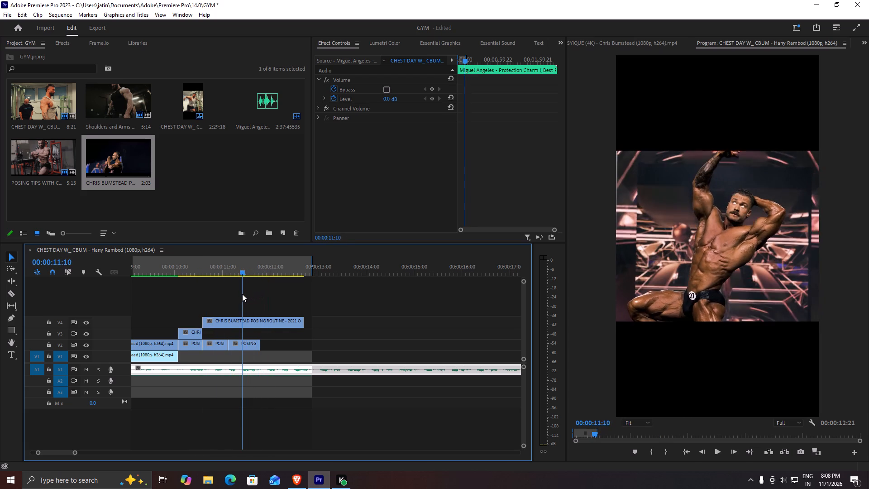
left_click_drag(242, 294, 240, 294)
left_click_drag(205, 318, 218, 321)
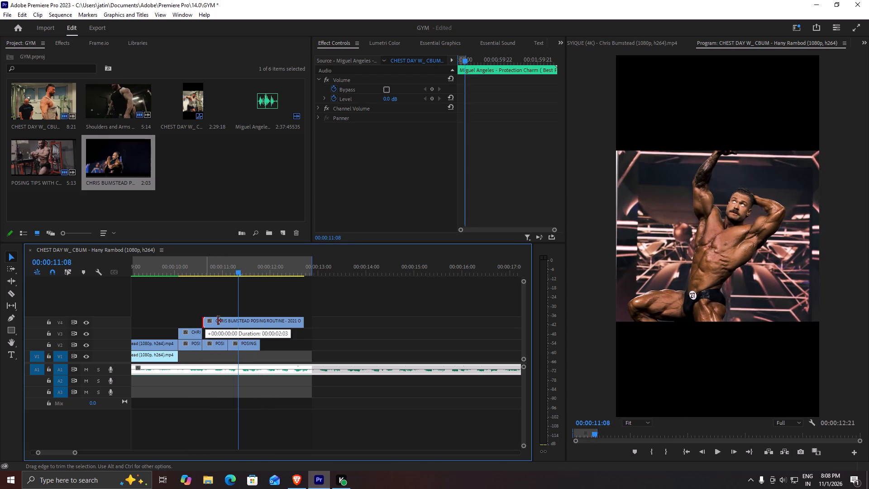
left_click_drag(218, 321, 241, 322)
left_click_drag(265, 323, 231, 333)
left_click_drag(264, 332, 229, 332)
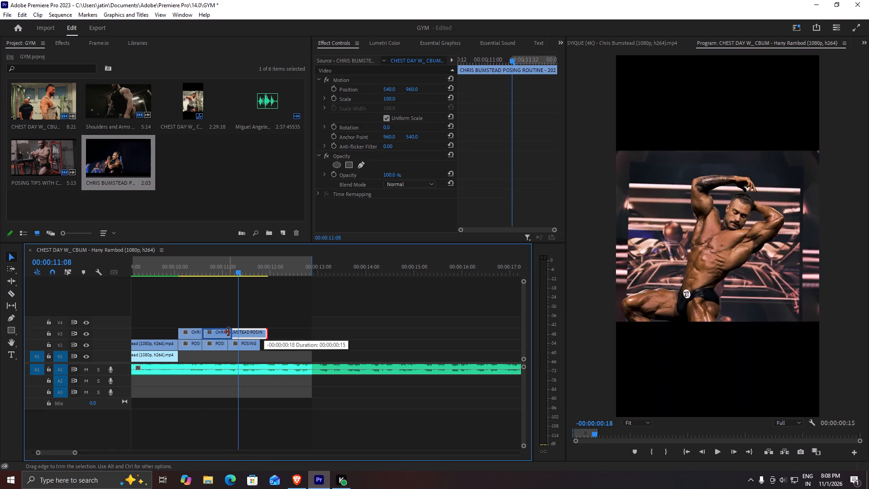
left_click_drag(229, 332, 225, 333)
Play back the two V3 posing shots over the POSING TIPS clips and check where the second shot's arm movement begins.
left_click_drag(180, 262, 155, 268)
key("space")
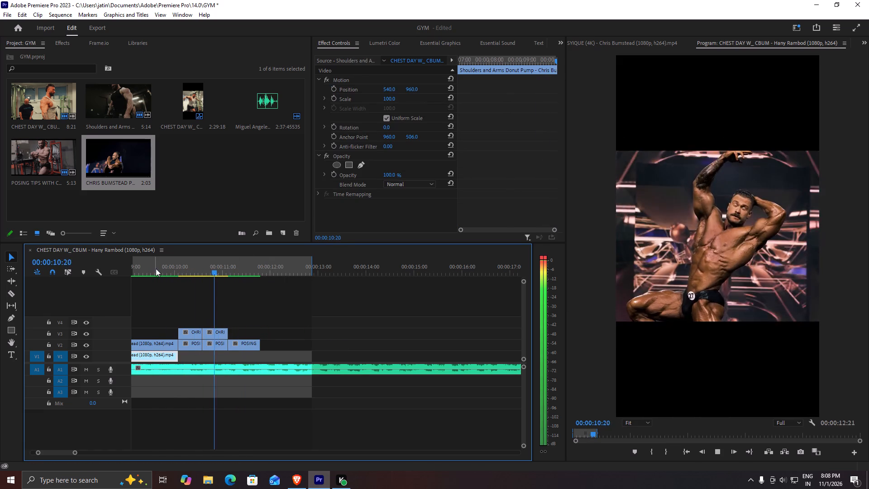
key("space")
left_click_drag(224, 265, 143, 279)
key("space")
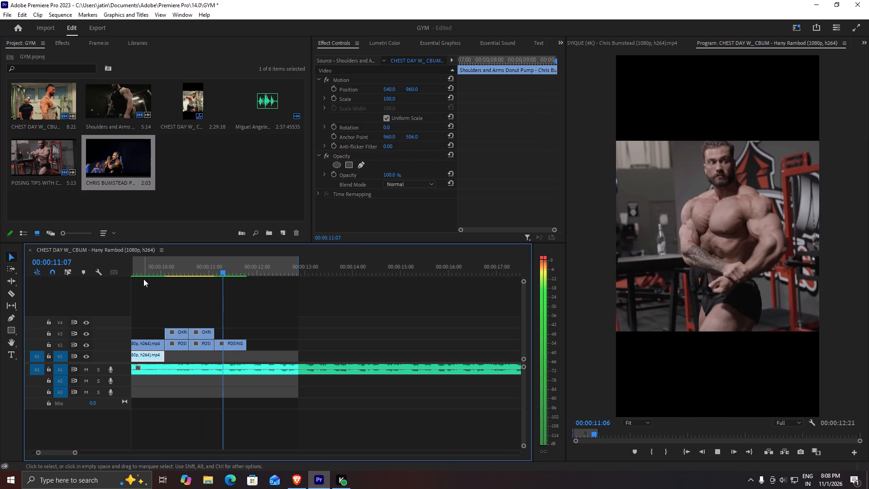
key("space")
left_click_drag(222, 270, 219, 270)
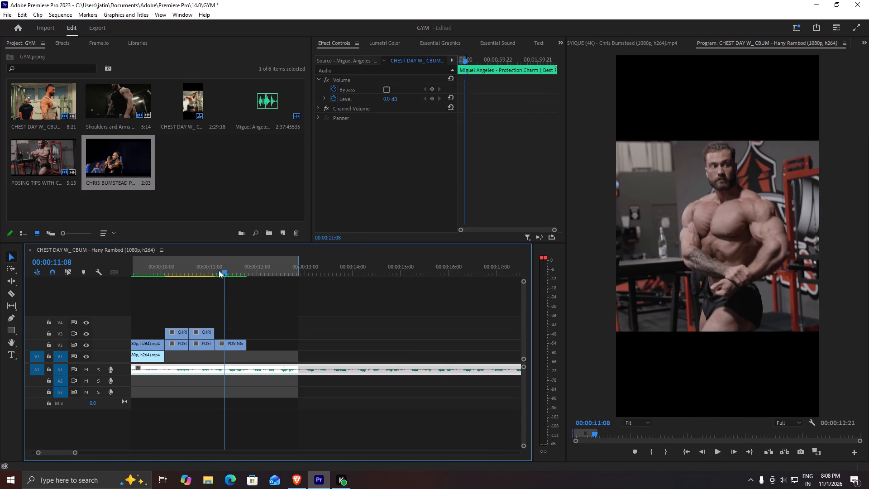
left_click_drag(219, 270, 209, 292)
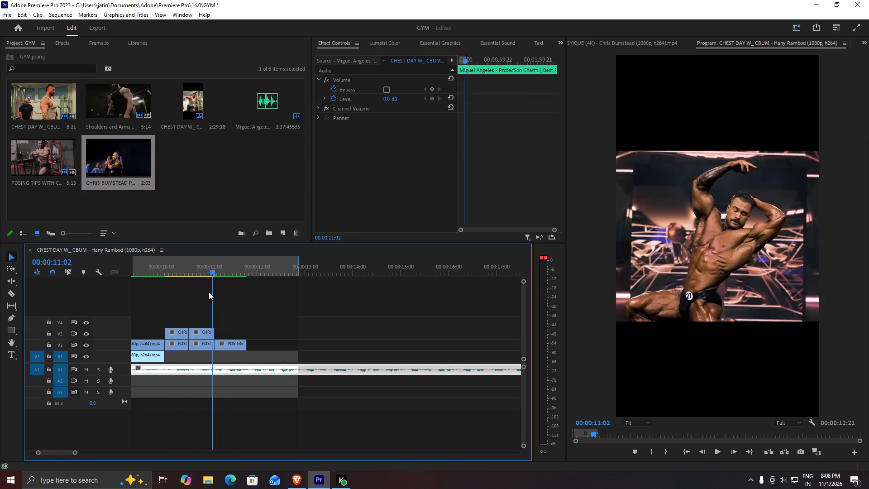
left_click_drag(209, 292, 203, 292)
Retrim the second V3 posing clip to start a few frames deeper into the arm movement, realign it over the second POSING TIPS clip, and preview.
left_click_drag(201, 332, 216, 332)
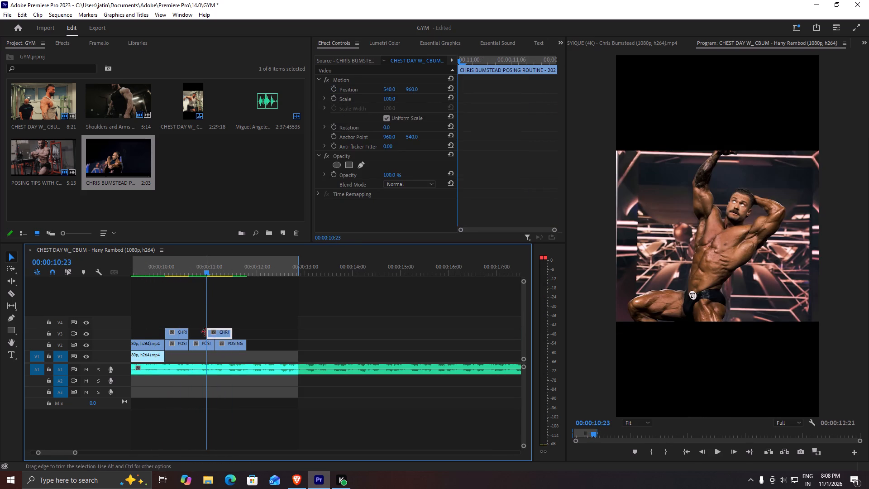
left_click_drag(233, 333, 243, 333)
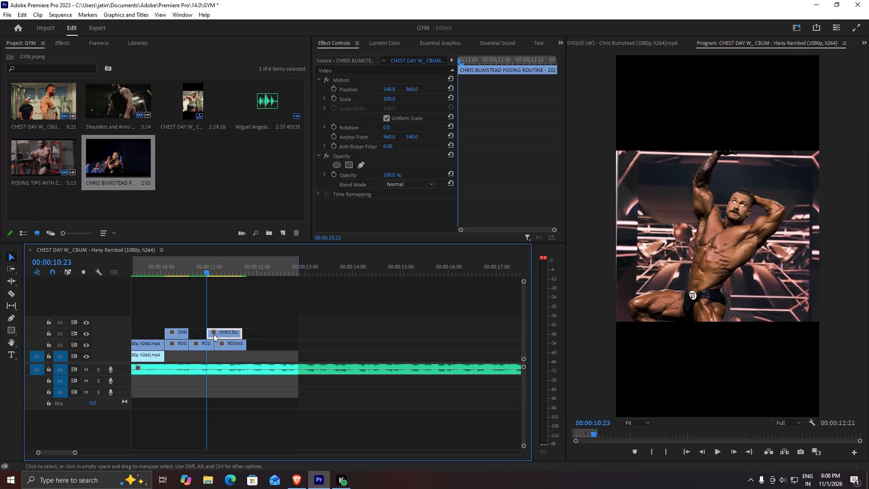
left_click_drag(206, 333, 217, 333)
left_click_drag(227, 335, 204, 335)
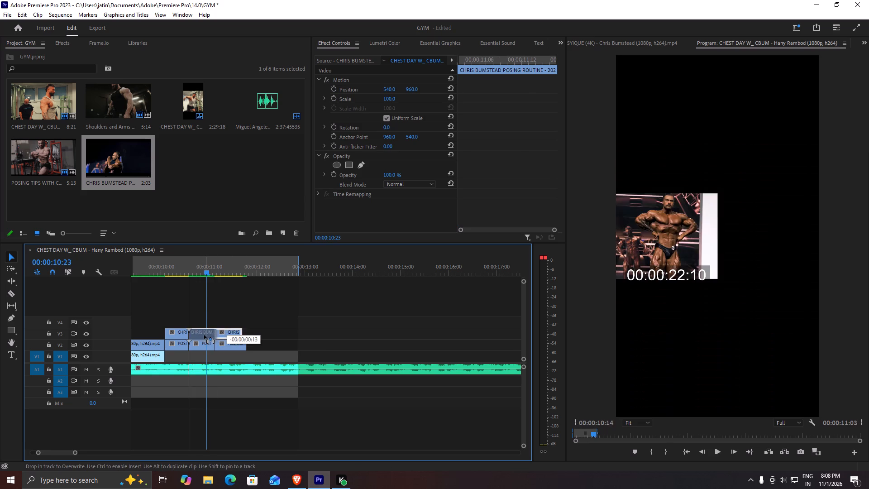
left_click_drag(204, 335, 205, 335)
left_click(215, 336)
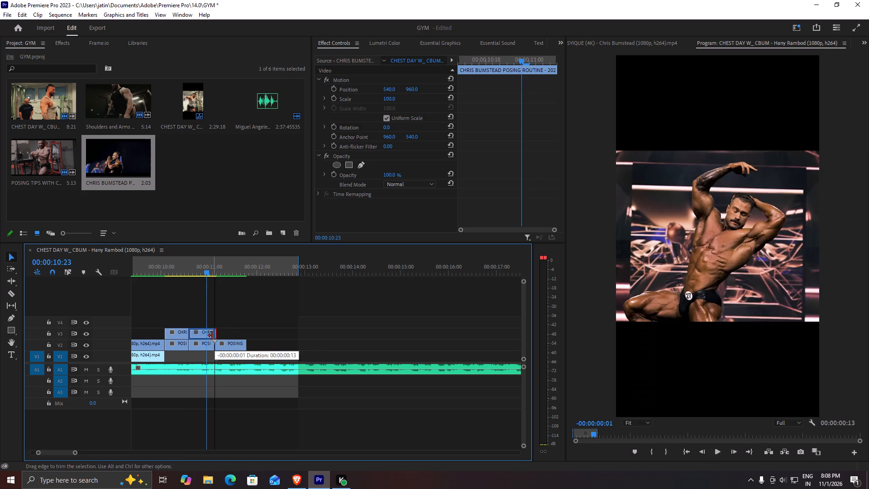
left_click_drag(193, 273, 182, 269)
key("space")
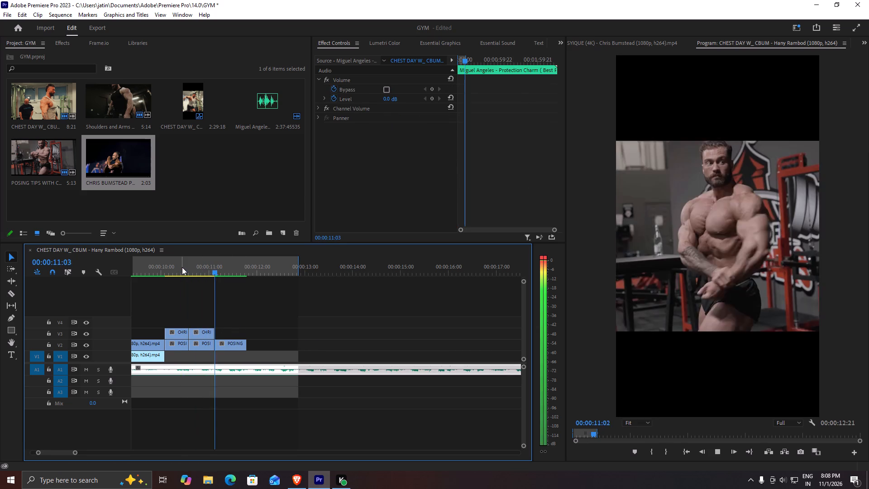
key("space")
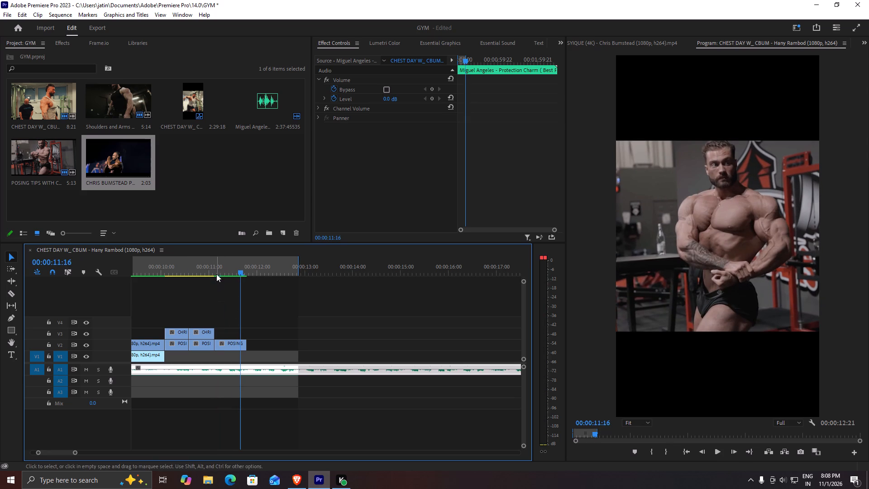
left_click_drag(217, 272, 205, 286)
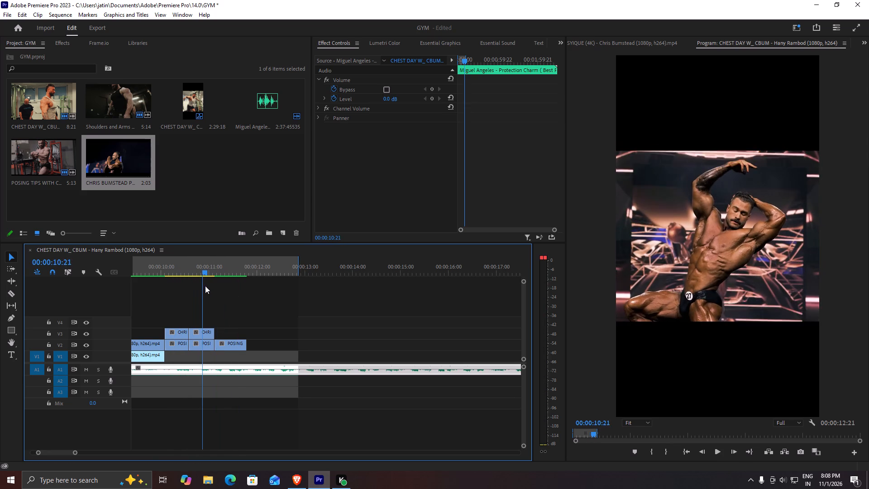
left_click_drag(205, 286, 208, 287)
Move both V3 posing clips together to V2 at 00:00:11:19, directly after the third POSING TIPS clip.
left_click_drag(168, 316, 169, 317)
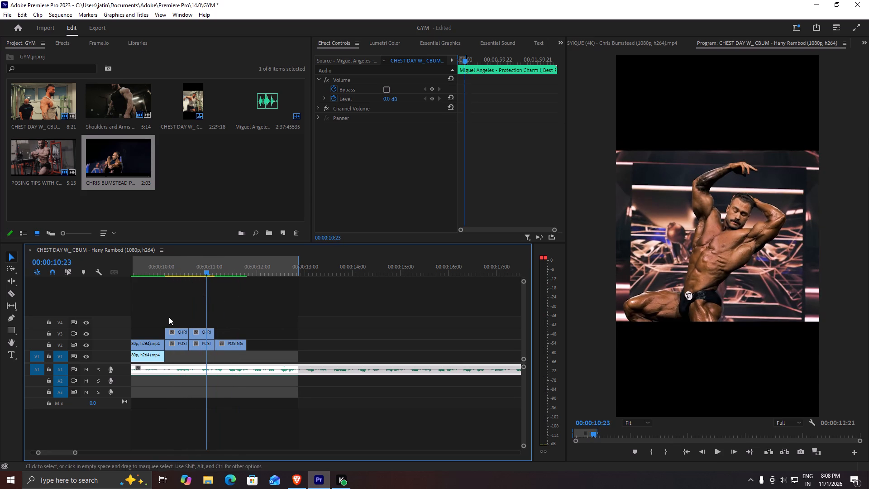
left_click_drag(169, 317, 220, 329)
left_click_drag(173, 312, 211, 334)
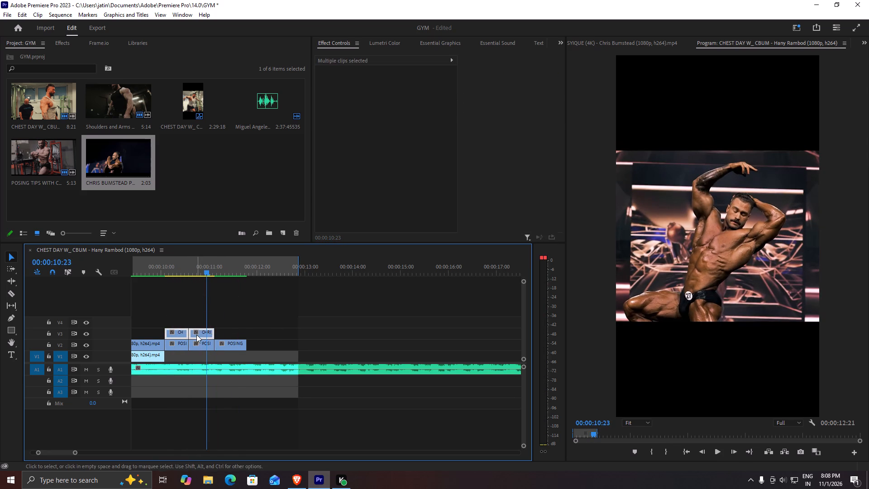
left_click_drag(197, 335, 278, 344)
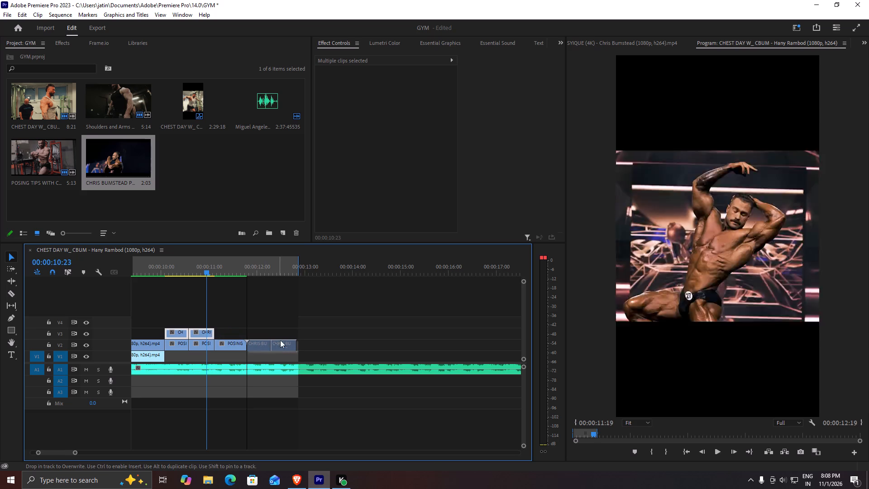
Play back the sequence through the relocated posing clips to check the cuts against the music.
left_click_drag(260, 260, 150, 266)
key("space")
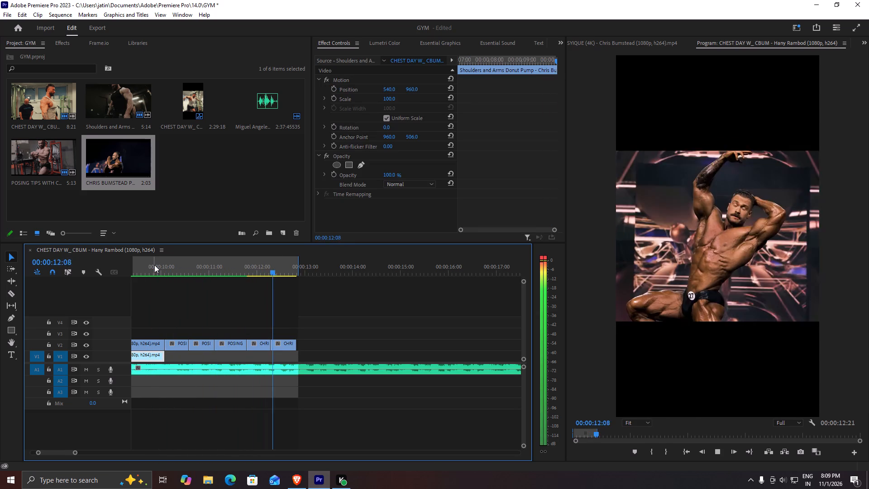
key("space")
scroll(248, 332, "down", 13, "alt")
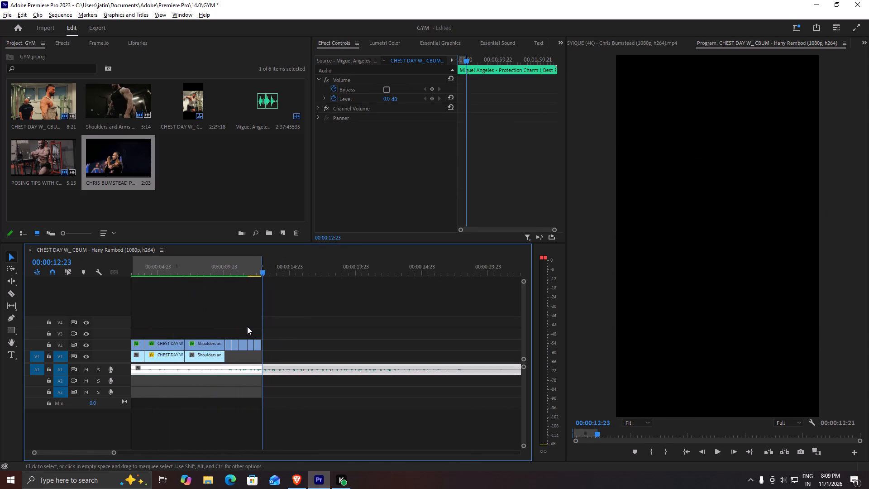
left_click_drag(256, 271, 189, 277)
key("space")
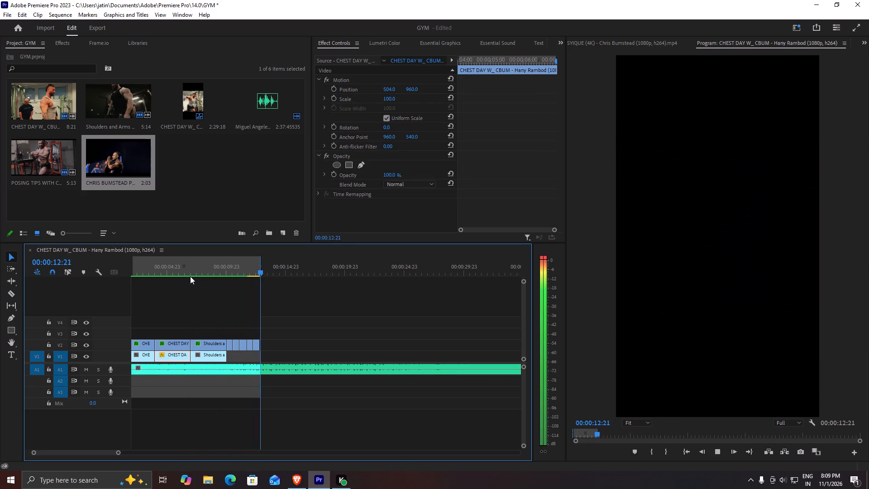
key("space")
Clear the In and Out points from the sequence timeline.
scroll(280, 339, "up", 8, "alt")
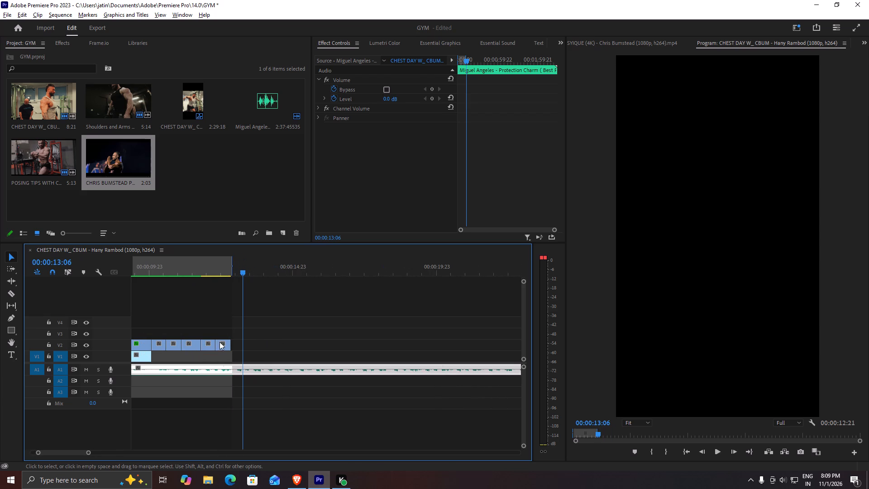
right_click(192, 261)
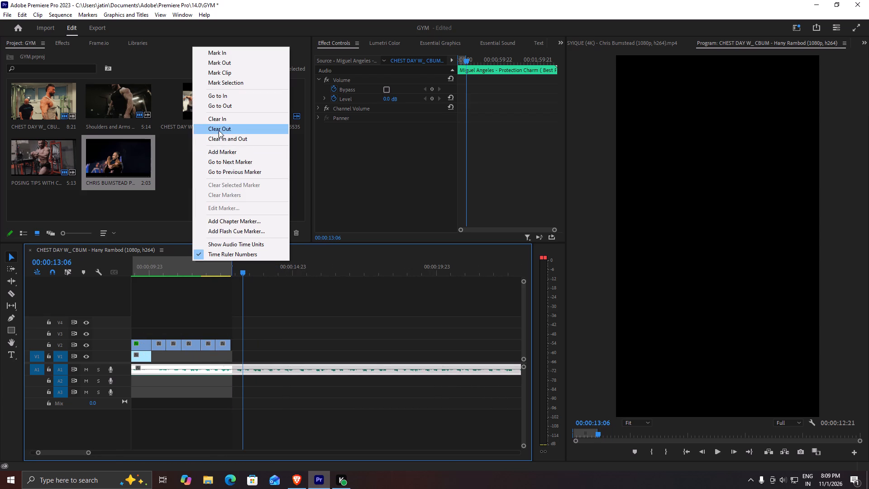
left_click(221, 139)
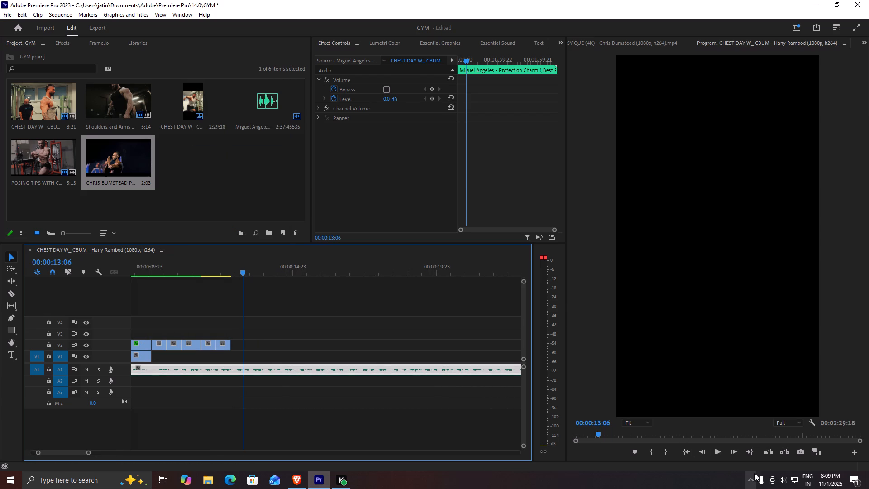
Mark 1:12 of the kneeling side pose ending at 00:00:48:18 in the CHRIS BUMSTEAD POSING ROUTINE source and place it on V3 above the last V2 clip.
double_click(100, 151)
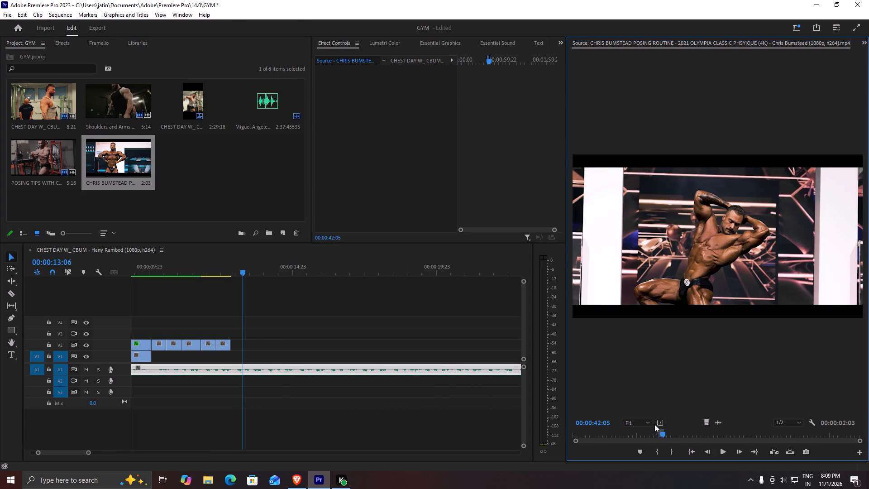
left_click(661, 431)
left_click_drag(661, 434, 668, 435)
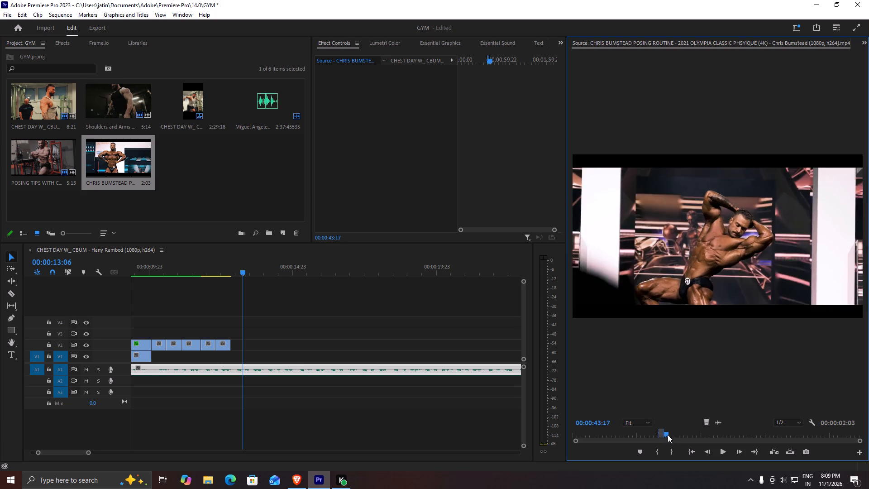
left_click_drag(668, 435, 674, 435)
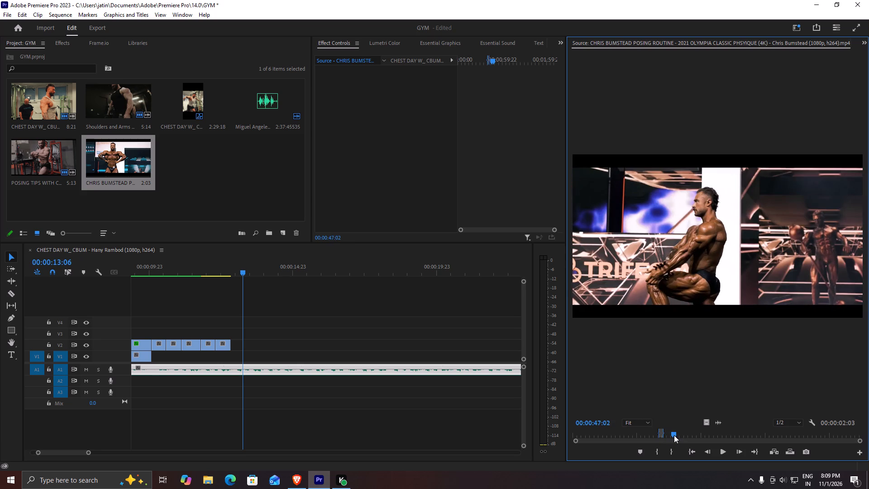
left_click_drag(674, 435, 677, 435)
key("i")
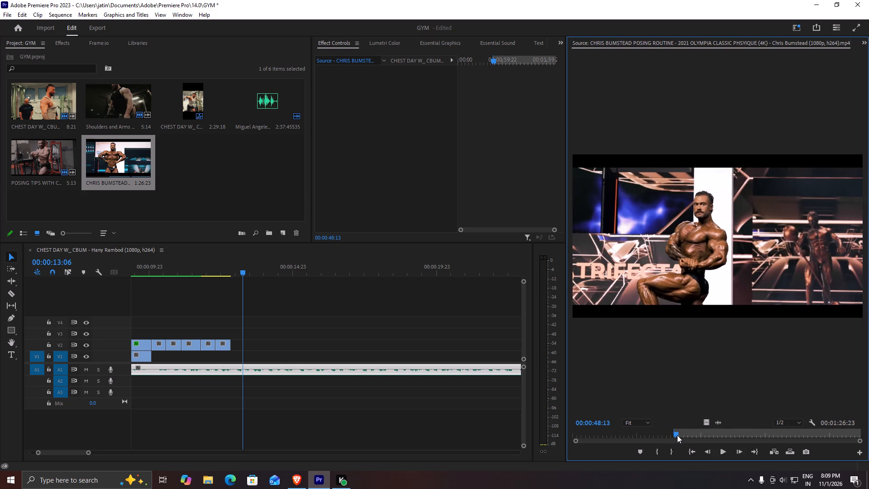
left_click_drag(677, 435, 678, 435)
key("o")
left_click_drag(706, 423, 223, 331)
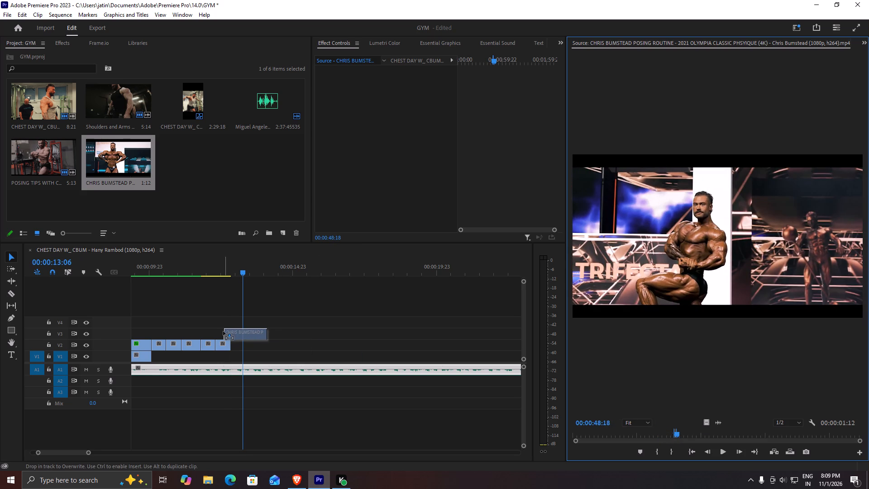
left_click_drag(223, 331, 217, 331)
Trim the new V3 posing clip's start to 00:00:13:00 and shift it back to the start of the last V2 clip.
left_click_drag(220, 267, 214, 270)
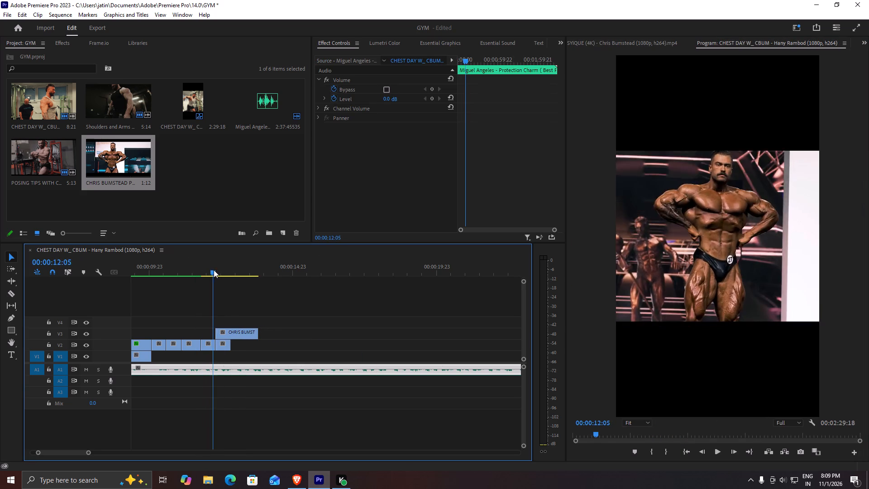
left_click_drag(214, 270, 236, 271)
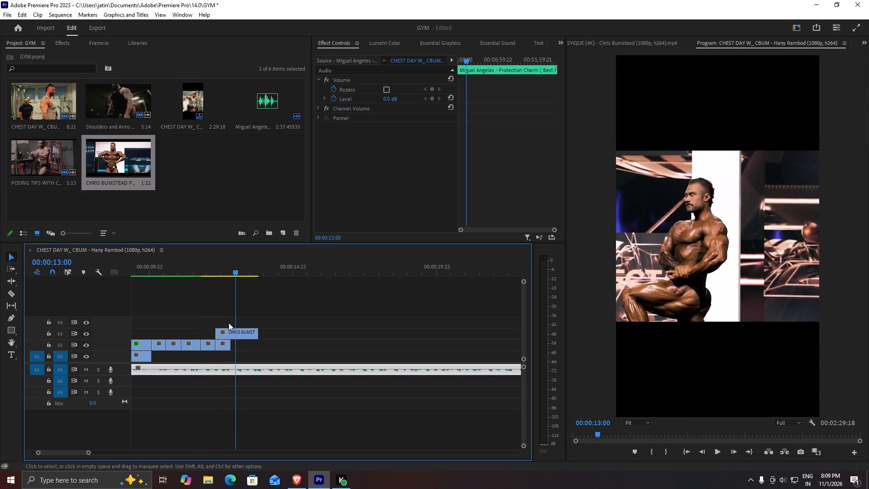
left_click_drag(217, 331, 237, 330)
left_click_drag(250, 337, 247, 337)
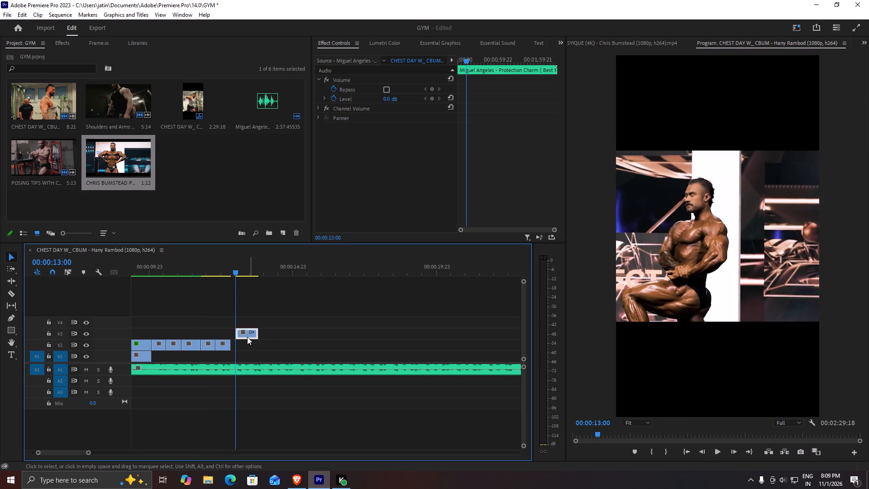
left_click_drag(247, 337, 231, 336)
Trim the end of the V3 kneeling pose clip to line up with the end of the last V2 clip.
left_click_drag(227, 270, 220, 273)
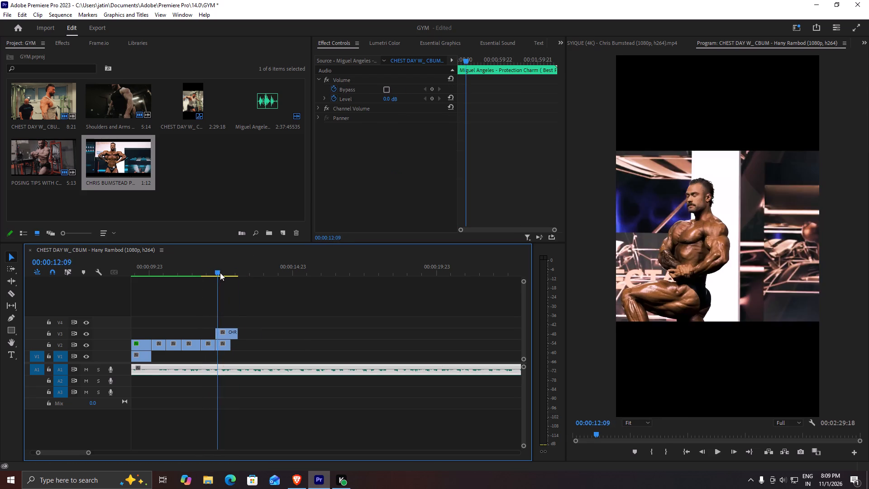
left_click_drag(220, 273, 227, 278)
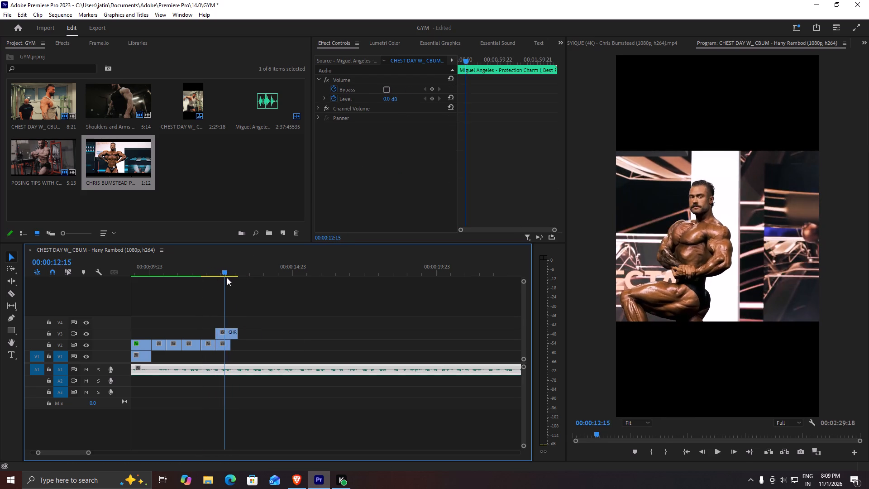
left_click_drag(227, 278, 230, 278)
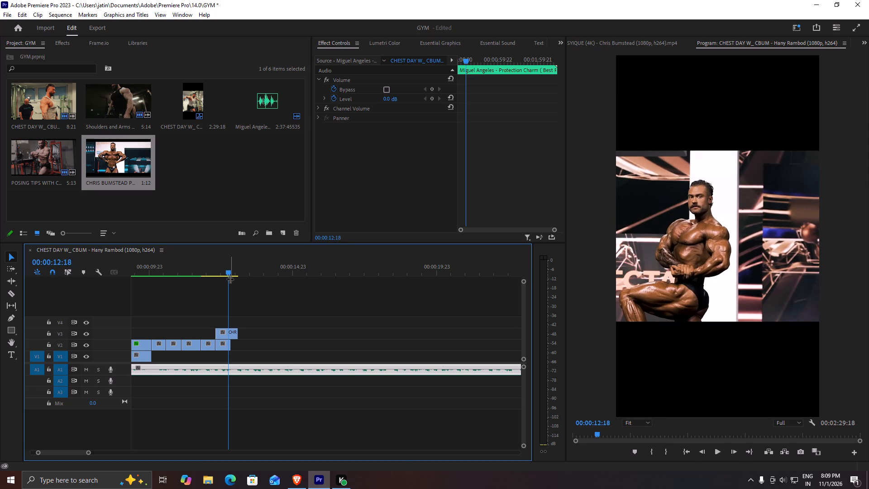
left_click_drag(238, 335, 231, 335)
Move the trimmed posing clip from V3 onto V2, butted directly against the end of the last V2 clip.
left_click_drag(224, 332, 235, 340)
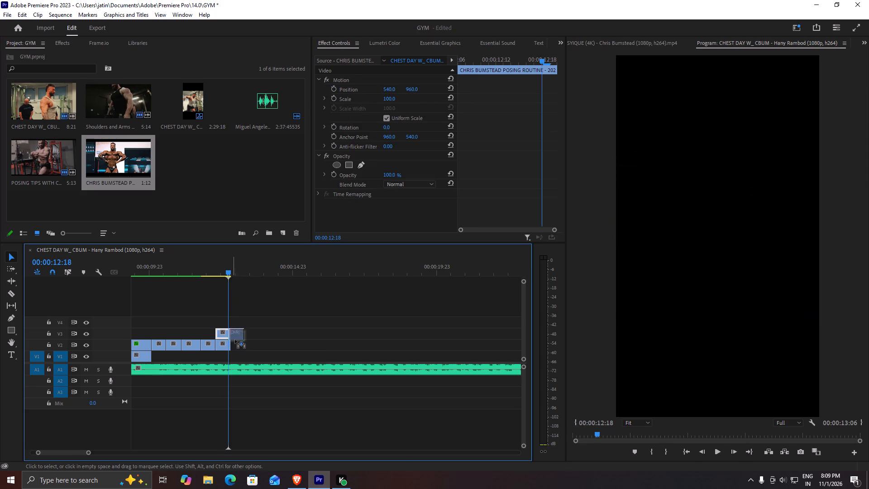
left_click_drag(235, 340, 244, 342)
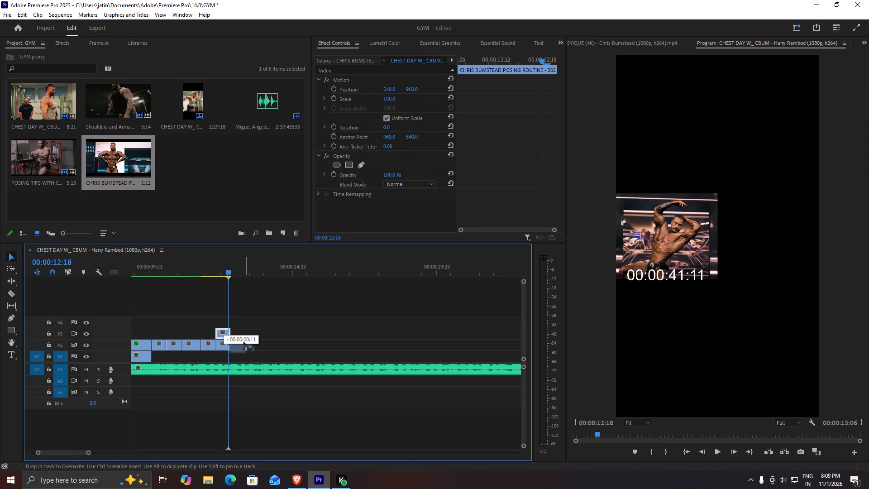
left_click_drag(244, 342, 252, 341)
scroll(236, 339, "up", 6, "alt")
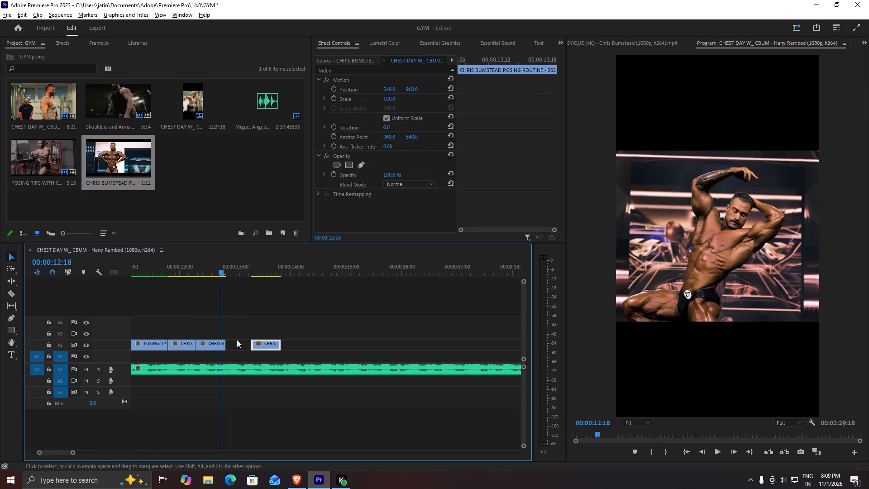
left_click_drag(271, 348, 248, 349)
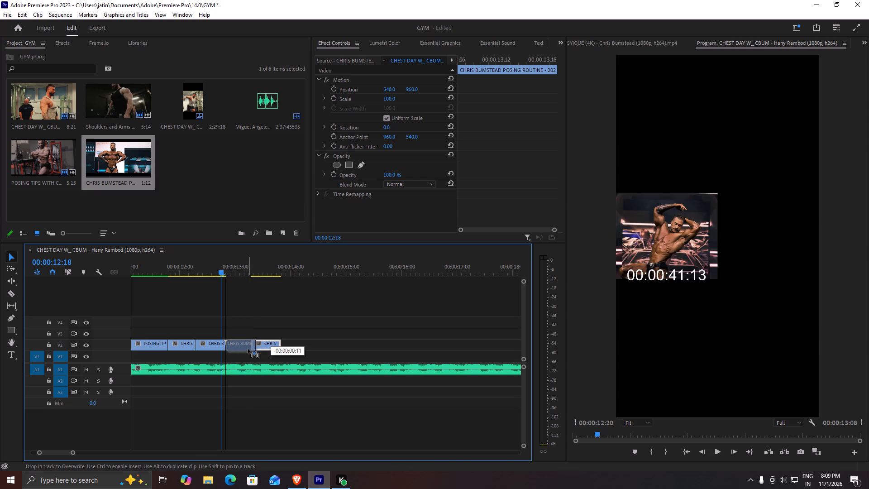
left_click_drag(248, 349, 248, 349)
Play back the sequence from the posing clips through the newly placed kneeling pose to check the cuts against the music.
left_click_drag(217, 267, 155, 277)
scroll(233, 332, "down", 9, "alt")
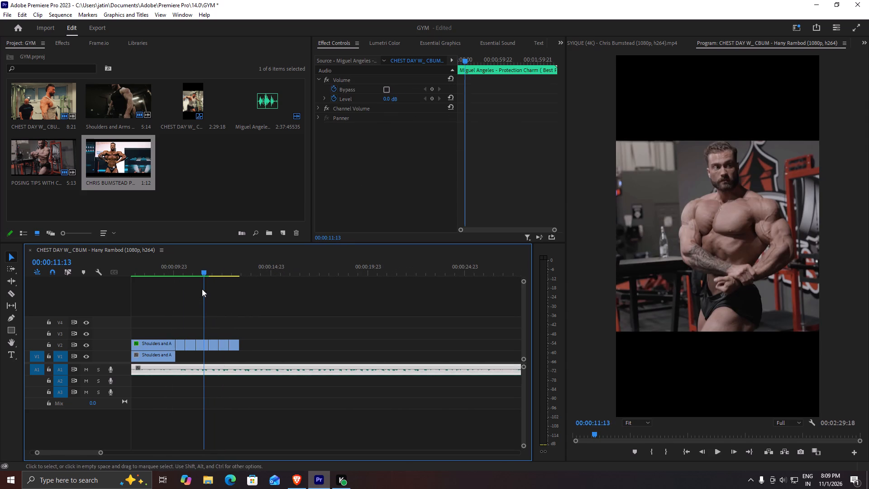
left_click_drag(199, 268, 167, 270)
key("space")
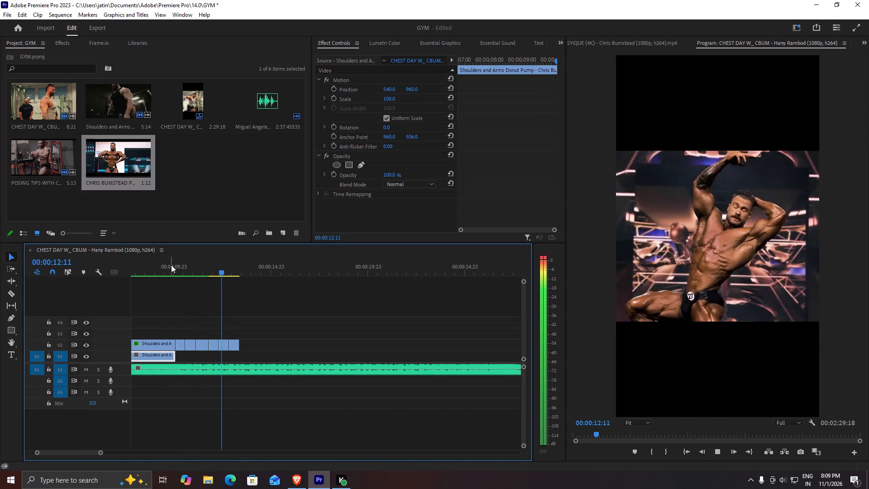
key("space")
Set the last V2 posing clip's horizontal Position to 712 to reframe the kneeling side pose.
left_click_drag(246, 272, 243, 272)
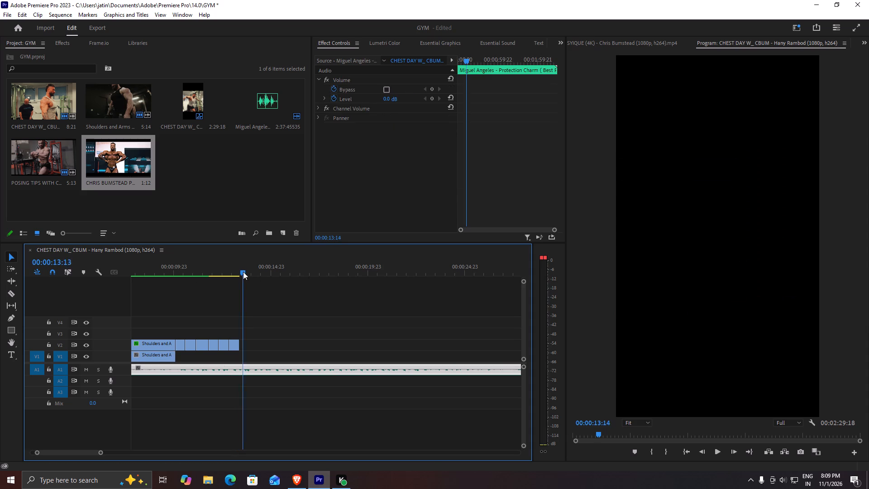
left_click_drag(243, 272, 234, 277)
left_click(235, 348)
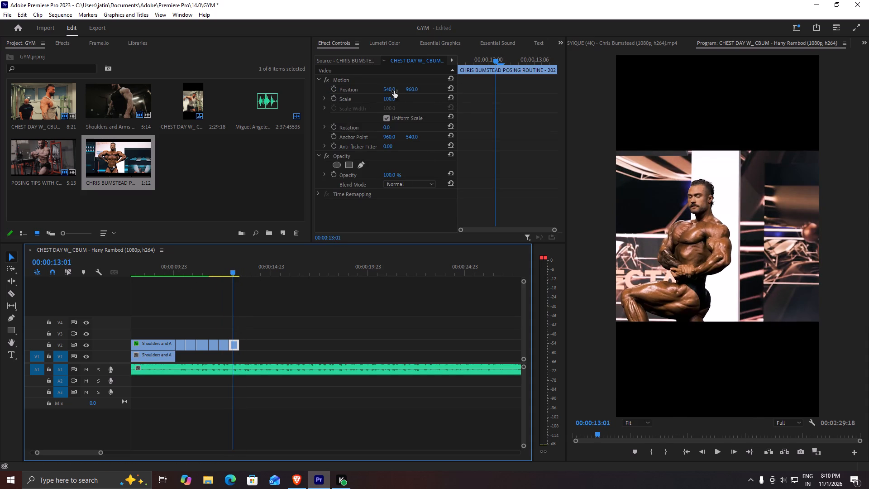
left_click_drag(390, 89, 468, 91)
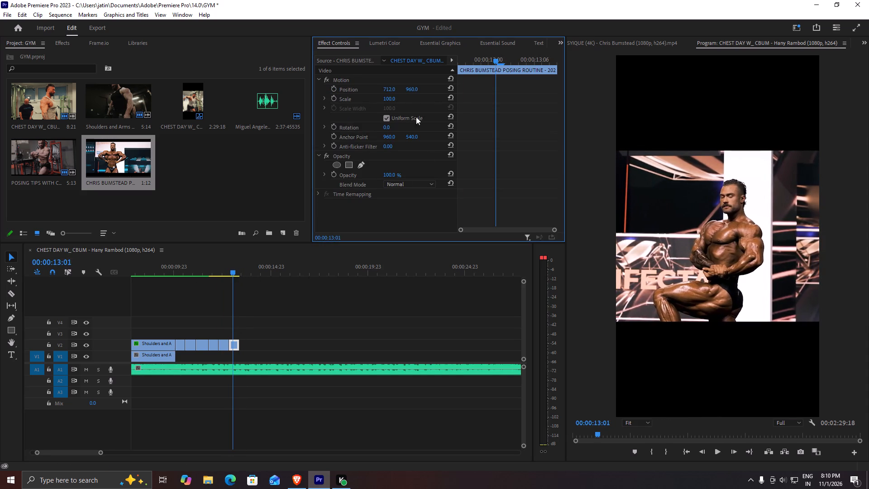
Play back the V2 posing clips and the reframed last pose against the music.
left_click_drag(226, 268, 175, 273)
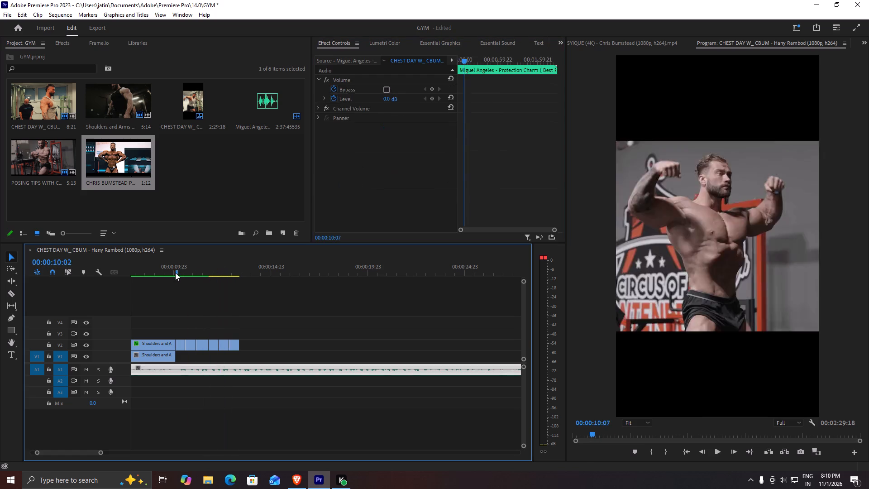
left_click_drag(175, 273, 169, 273)
key("space")
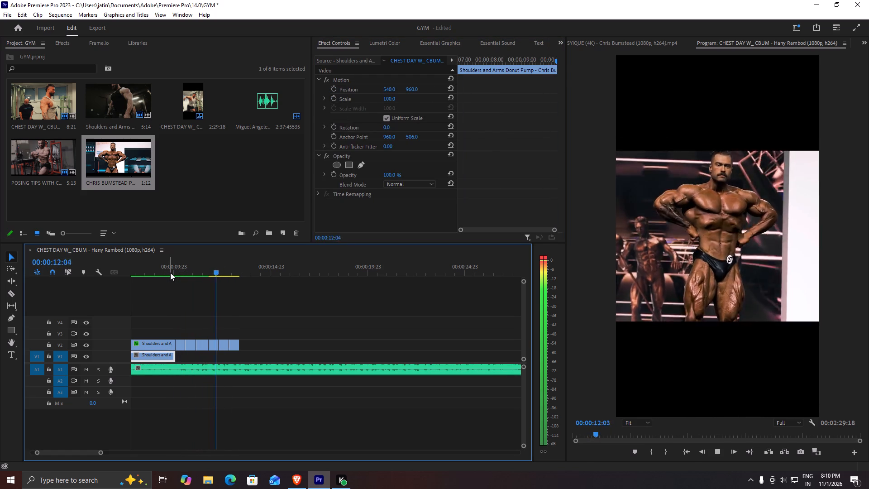
key("space")
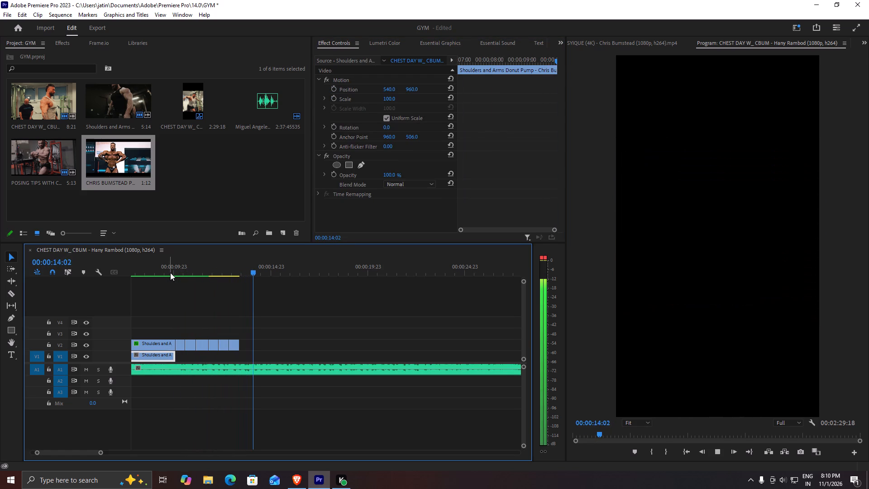
key("space")
Listen for an ending point, split the A1 music at 00:00:18:20, and delete everything after it.
scroll(344, 309, "down", 13, "alt")
scroll(305, 316, "up", 6, "alt")
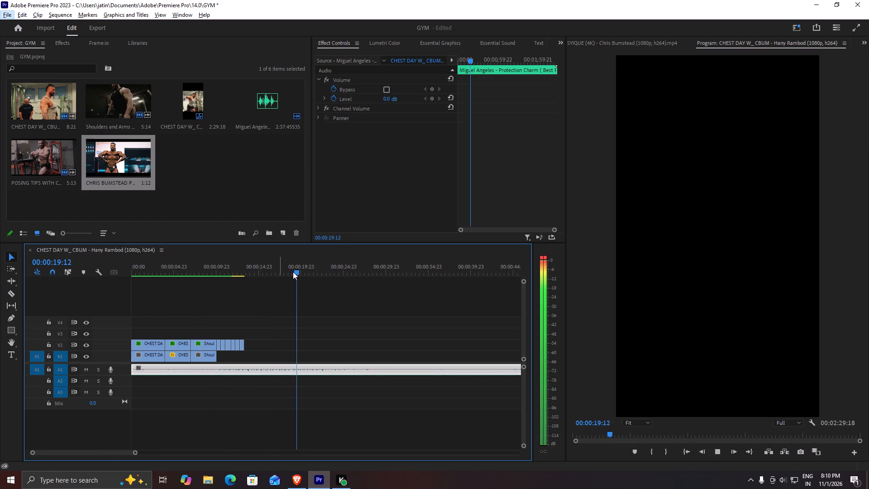
left_click_drag(296, 272, 217, 278)
key("space")
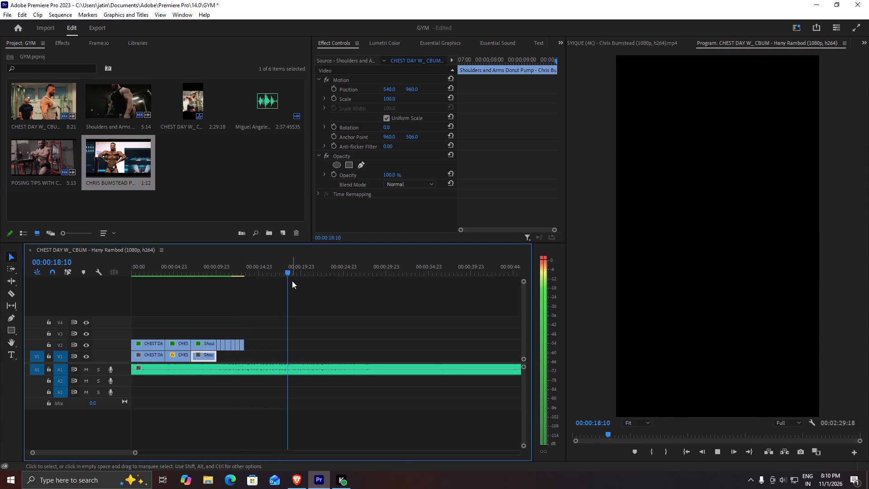
key("space")
scroll(296, 346, "up", 7, "alt")
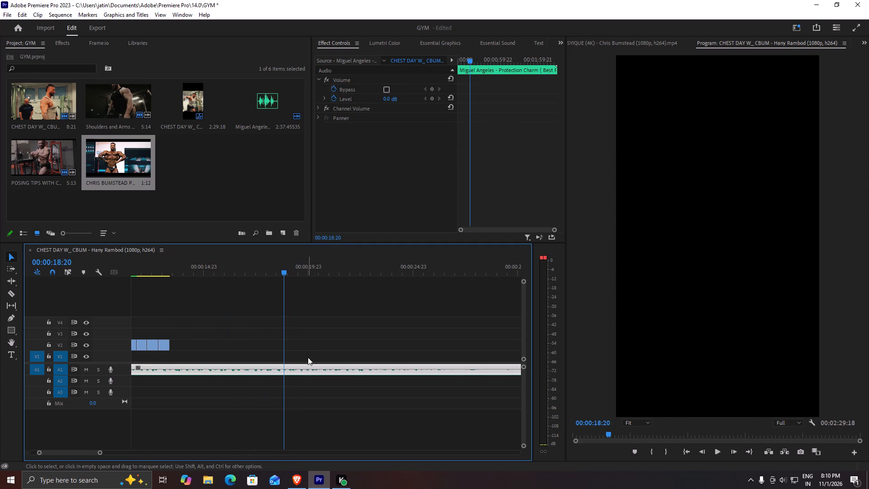
key("z")
left_click_drag(312, 359, 319, 380)
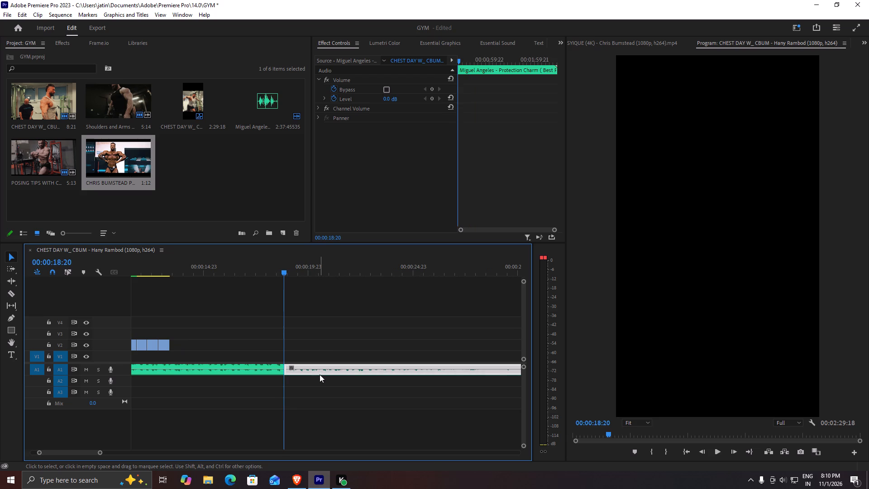
key("x")
Expand the A1 track and add two volume keyframes near the music's end, lowering the last to silence at the clip end for a fade-out.
scroll(90, 367, "up", 1, "ctrl")
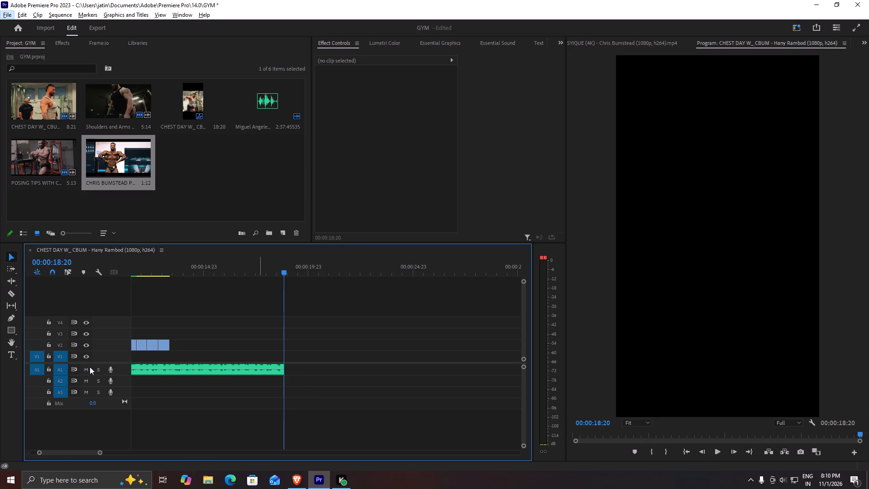
scroll(90, 367, "up", 3, "ctrl")
scroll(99, 368, "down", 1, "alt")
scroll(99, 368, "up", 11, "alt")
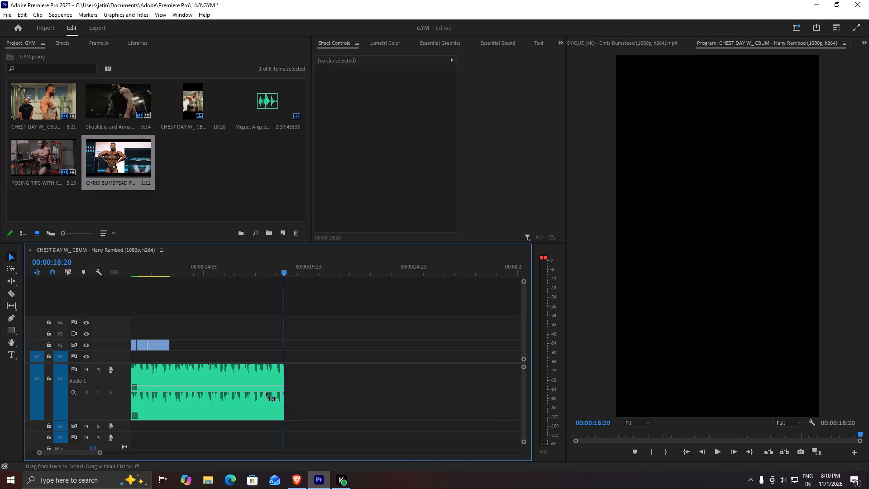
left_click(271, 392, "ctrl")
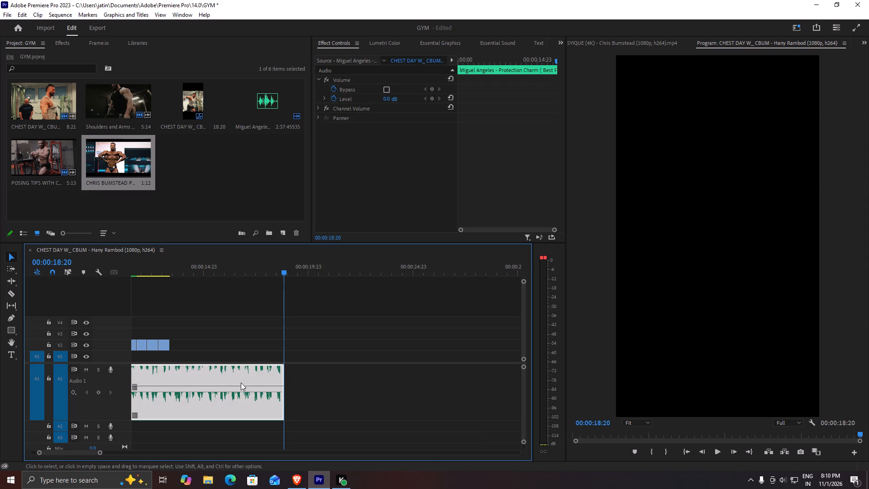
left_click(260, 385, "ctrl")
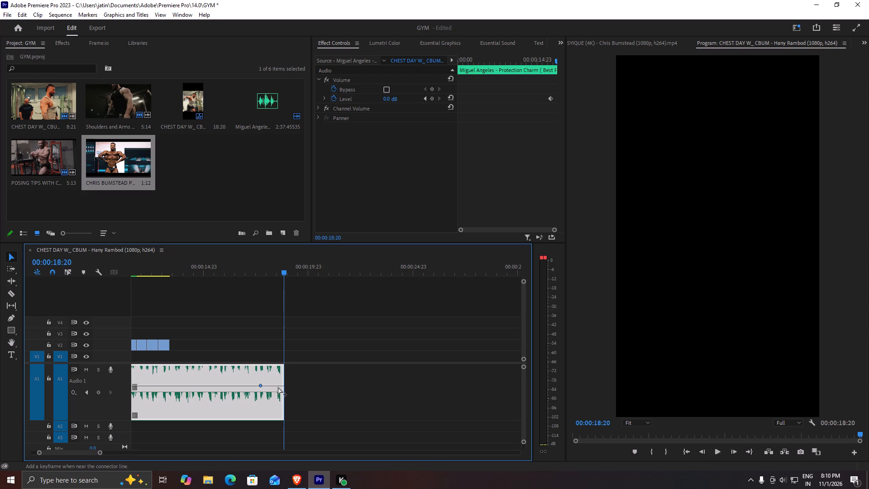
left_click(279, 386, "ctrl")
left_click_drag(280, 386, 280, 407)
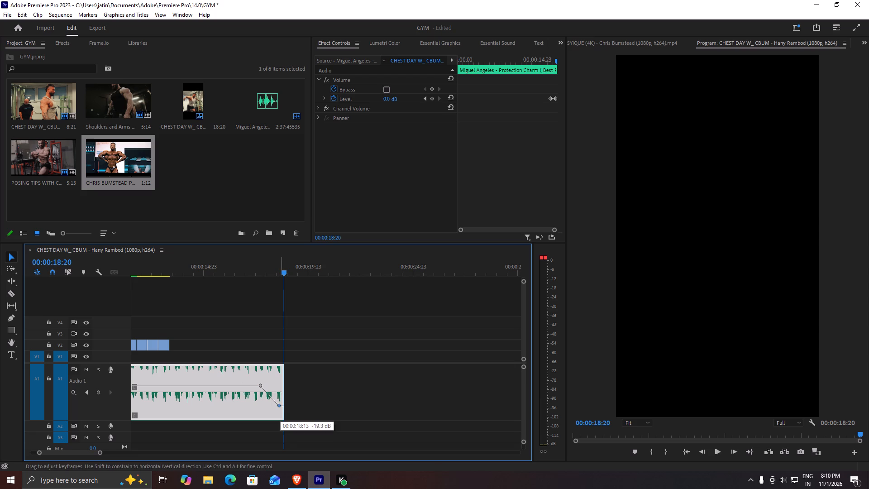
left_click_drag(280, 407, 285, 425)
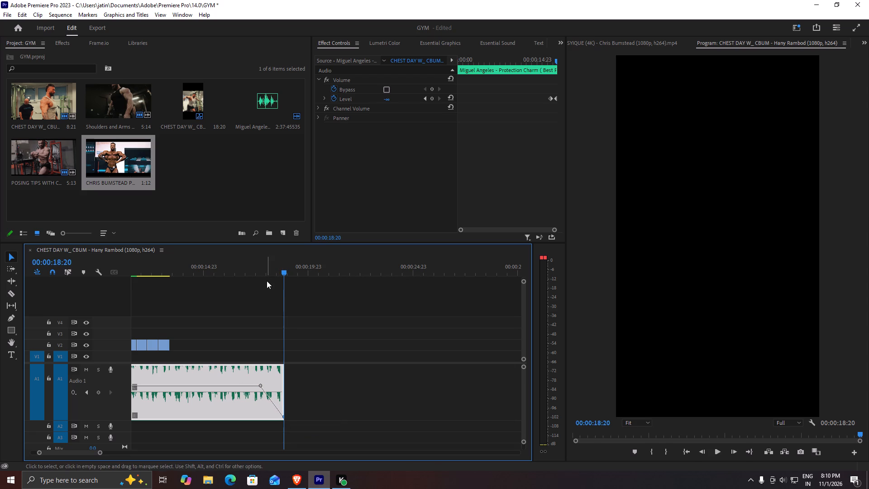
Play back the music fade-out and the last posing clips, and review the empty stretch after them.
left_click_drag(265, 273, 226, 280)
key("space")
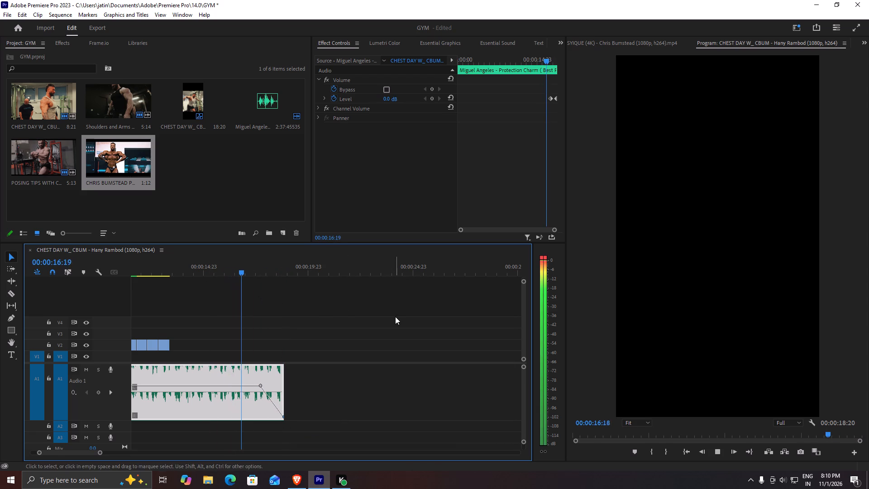
scroll(395, 316, "down", 7)
key("space")
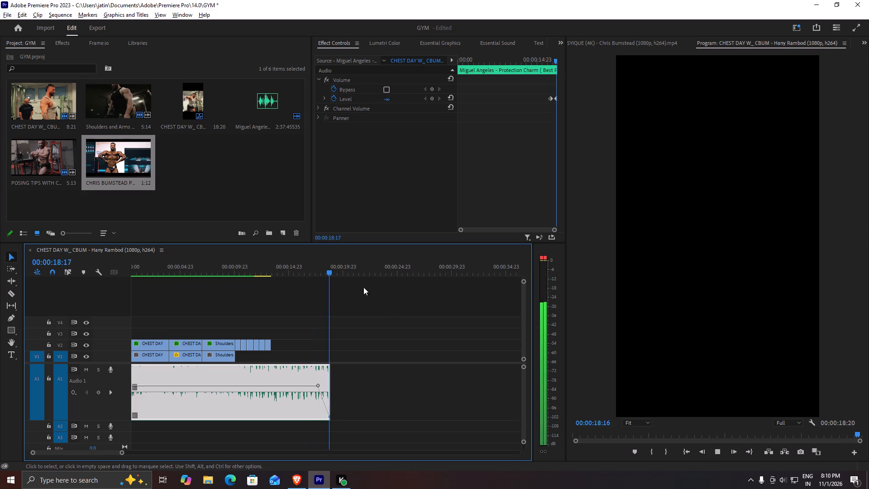
left_click_drag(339, 265, 258, 273)
key("space")
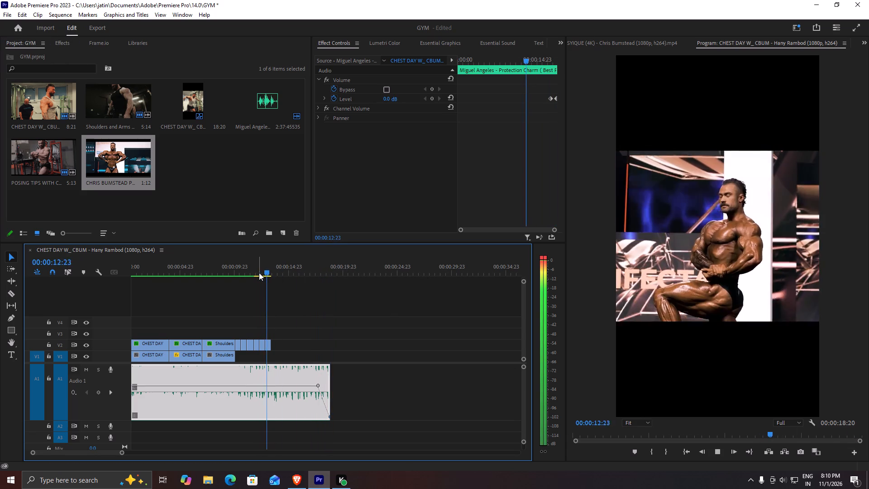
left_click_drag(287, 262, 282, 263)
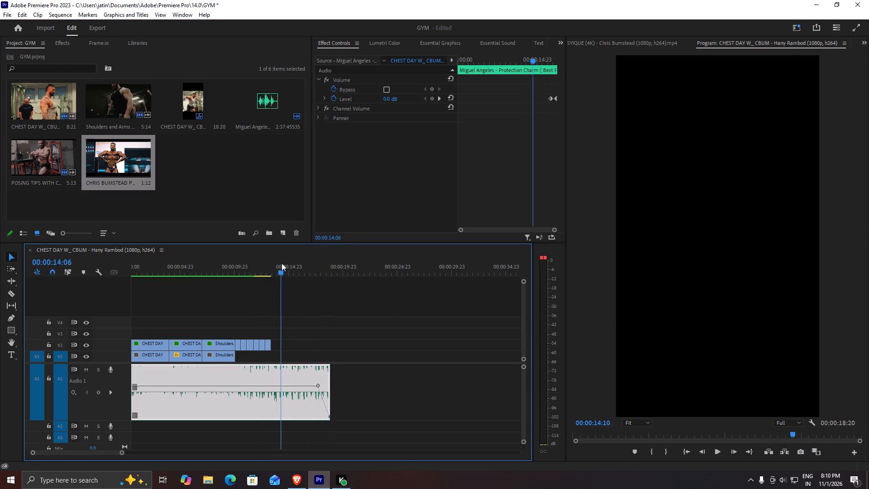
left_click_drag(282, 263, 293, 264)
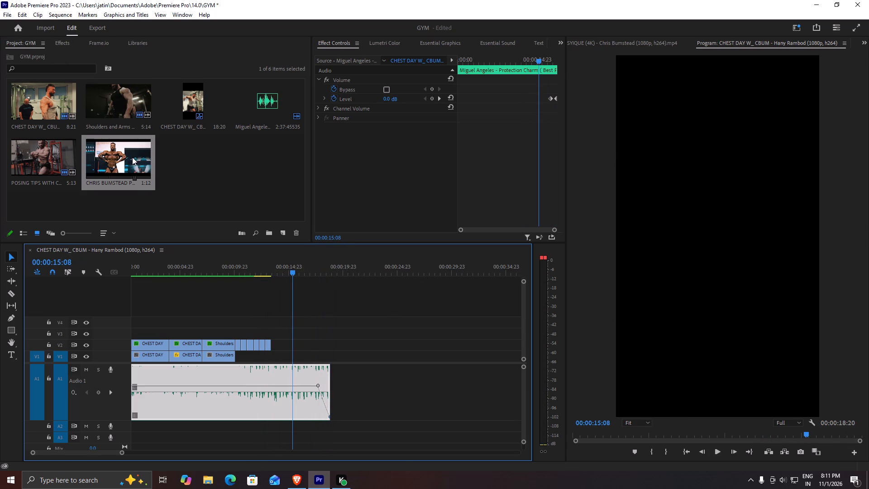
Mark the kneeling pose in the Chris Bumstead posing routine source from 00:00:52:13 to 00:00:54:16 and append it to the V2 clips.
double_click(131, 156)
left_click_drag(677, 434, 684, 432)
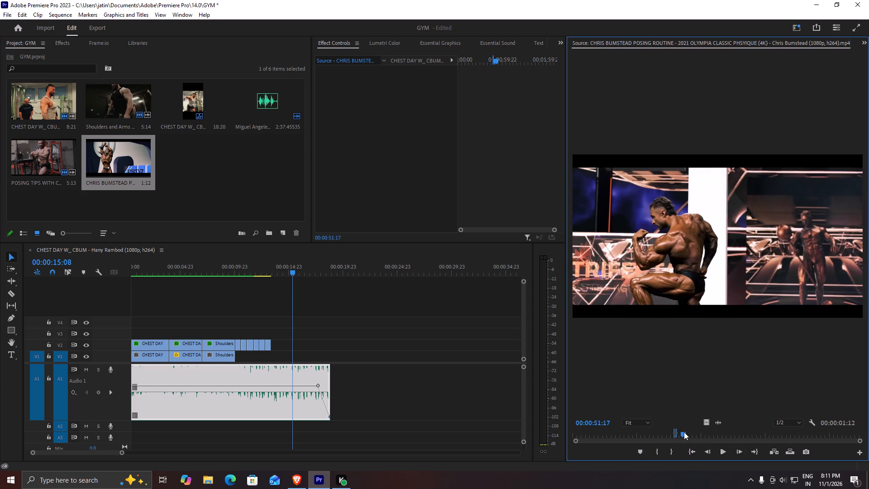
left_click_drag(684, 432, 692, 431)
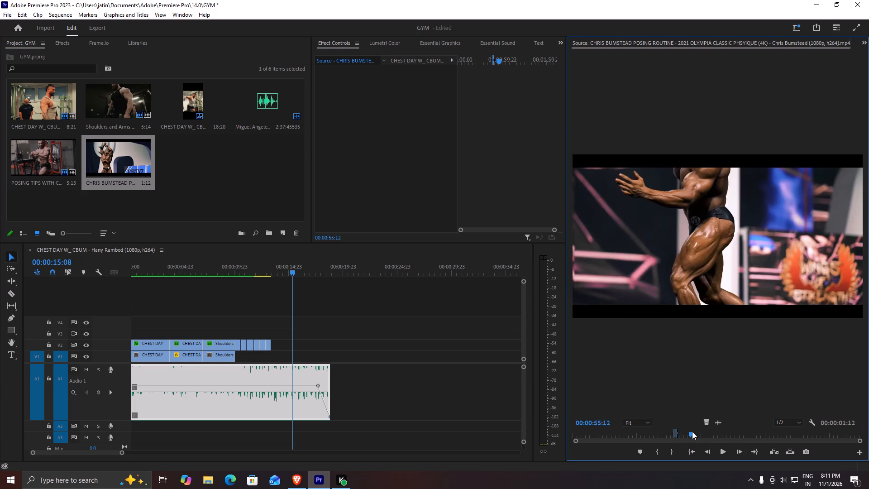
left_click_drag(692, 431, 683, 430)
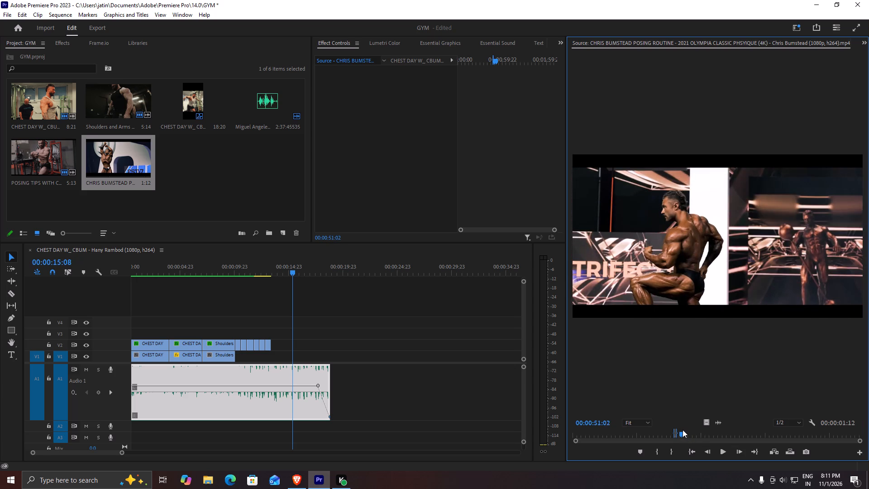
left_click_drag(683, 430, 686, 430)
key("i")
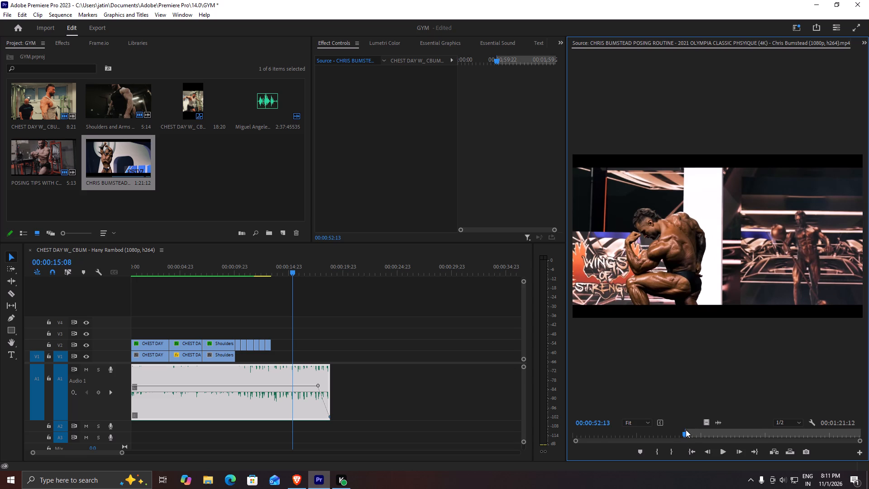
left_click_drag(686, 430, 692, 431)
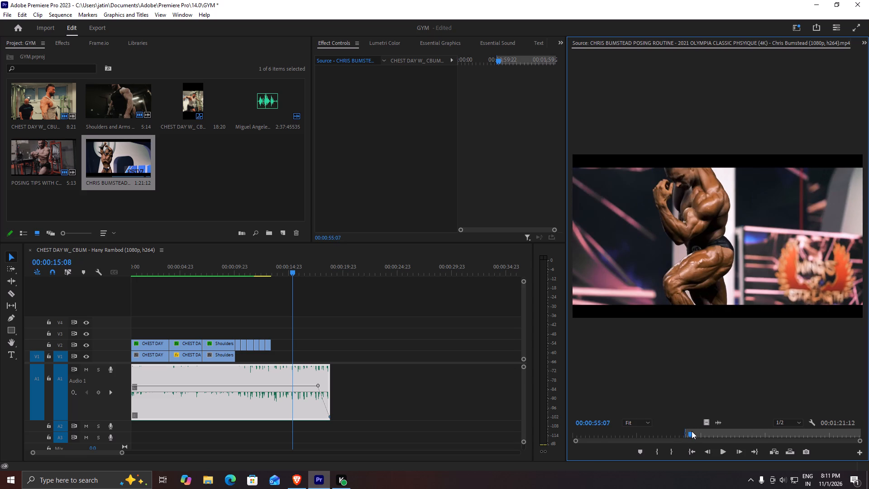
left_click_drag(692, 431, 690, 431)
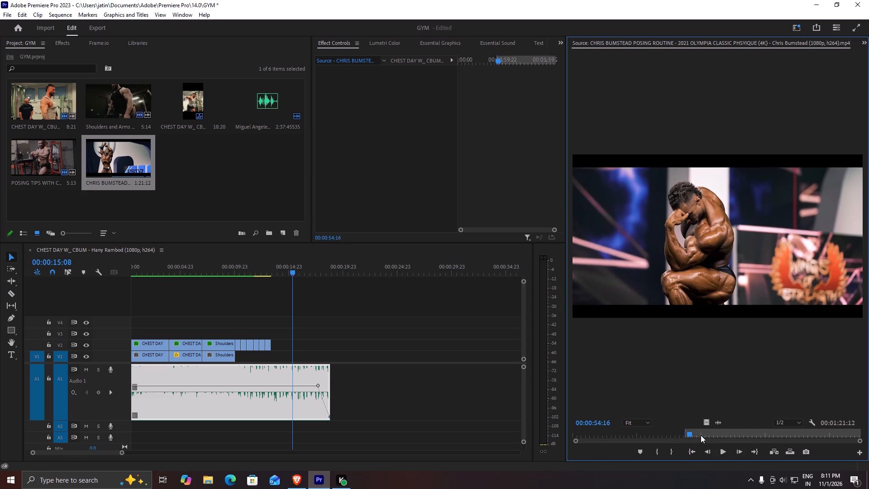
key("o")
left_click_drag(704, 421, 283, 340)
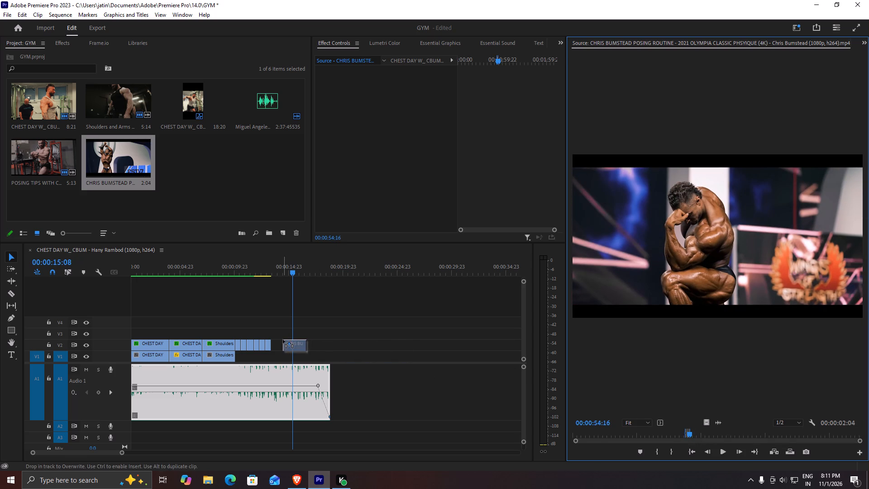
left_click_drag(283, 340, 273, 340)
Review the new kneeling-pose clip against the music, extend its start slightly earlier, and butt it against the previous V2 clip.
left_click_drag(294, 267, 265, 271)
key("space")
key("space")
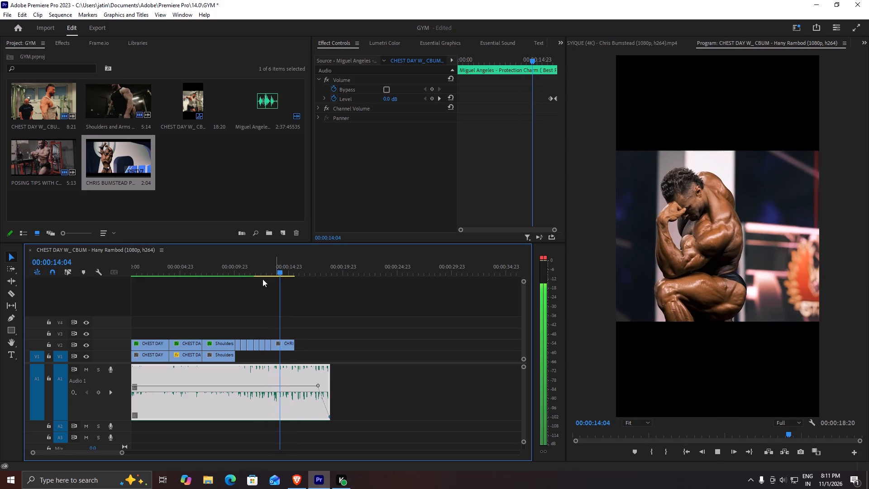
scroll(255, 321, "up", 5, "alt")
left_click_drag(299, 268, 283, 271)
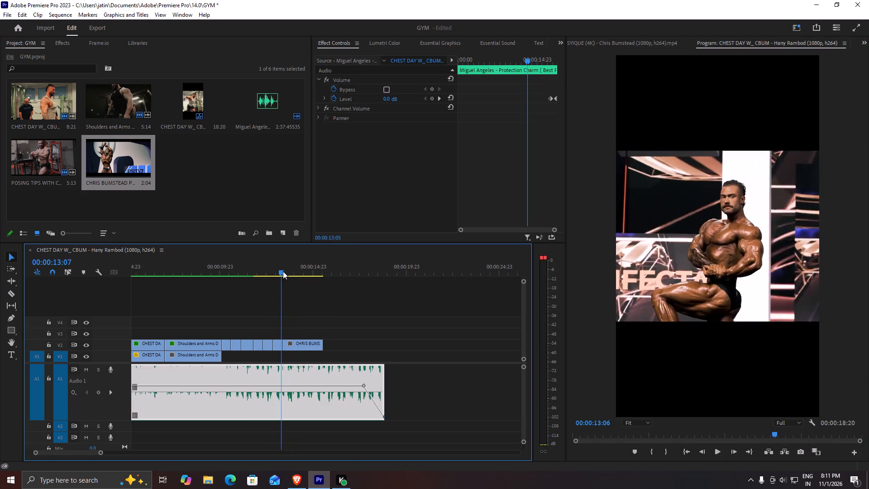
left_click_drag(283, 271, 285, 272)
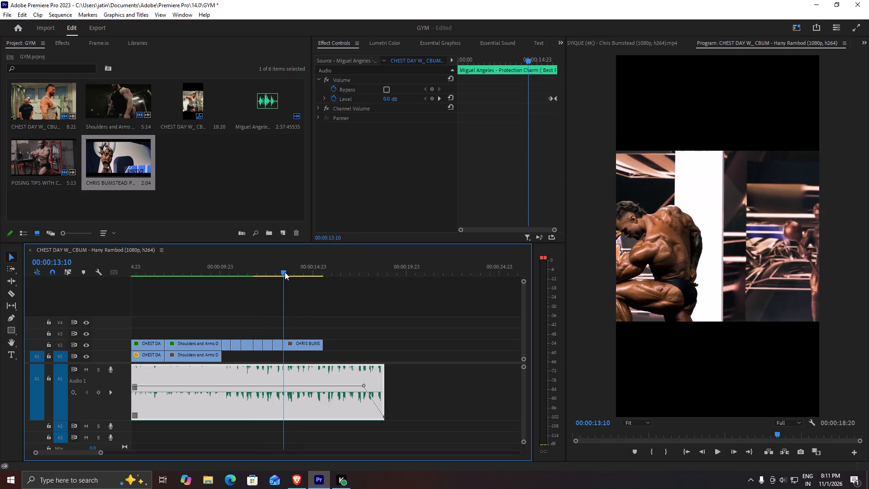
left_click_drag(285, 272, 286, 273)
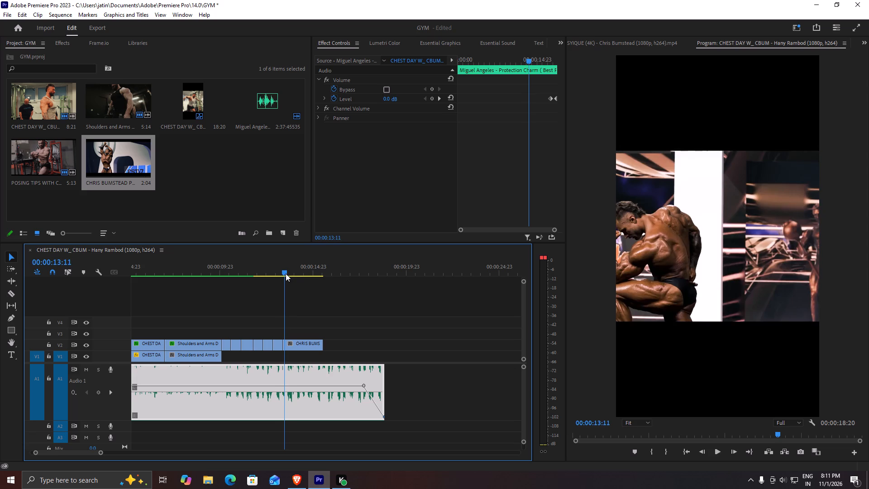
left_click_drag(286, 273, 287, 273)
left_click_drag(296, 345, 316, 345)
left_click_drag(304, 343, 297, 344)
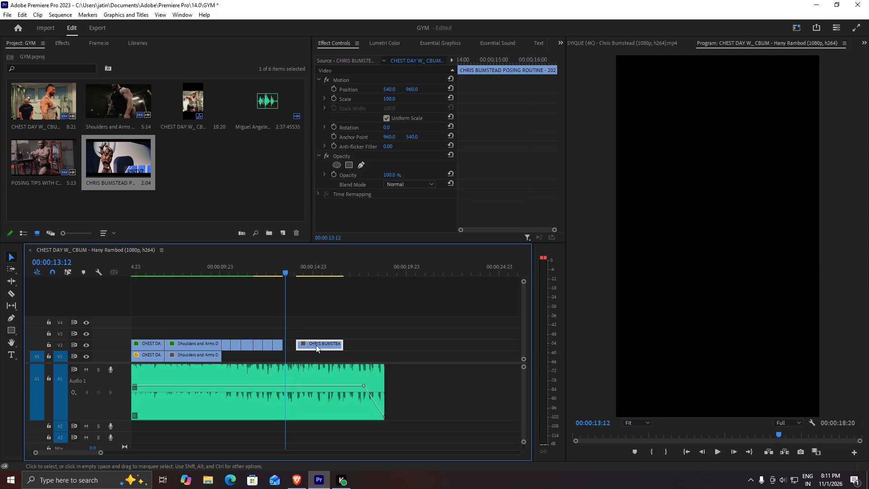
left_click_drag(316, 345, 301, 344)
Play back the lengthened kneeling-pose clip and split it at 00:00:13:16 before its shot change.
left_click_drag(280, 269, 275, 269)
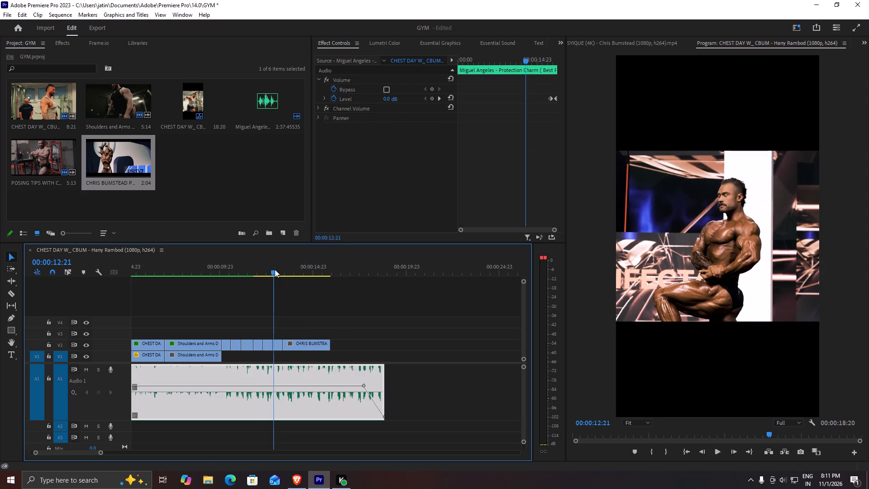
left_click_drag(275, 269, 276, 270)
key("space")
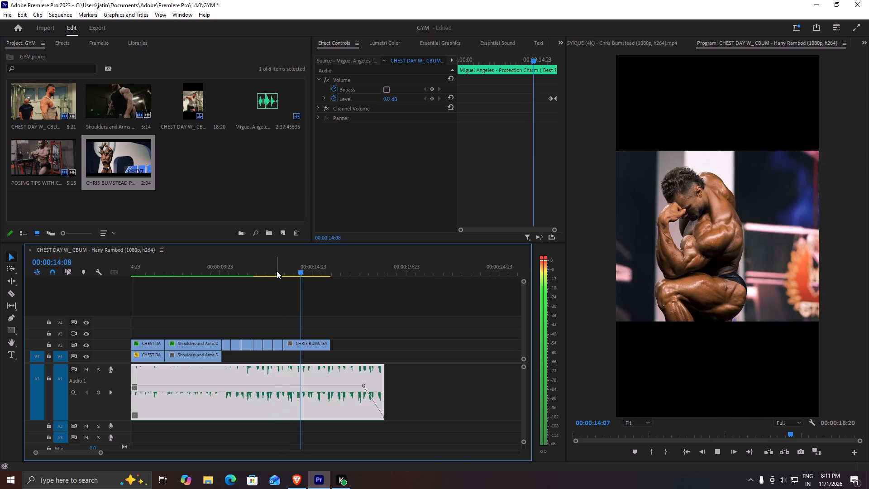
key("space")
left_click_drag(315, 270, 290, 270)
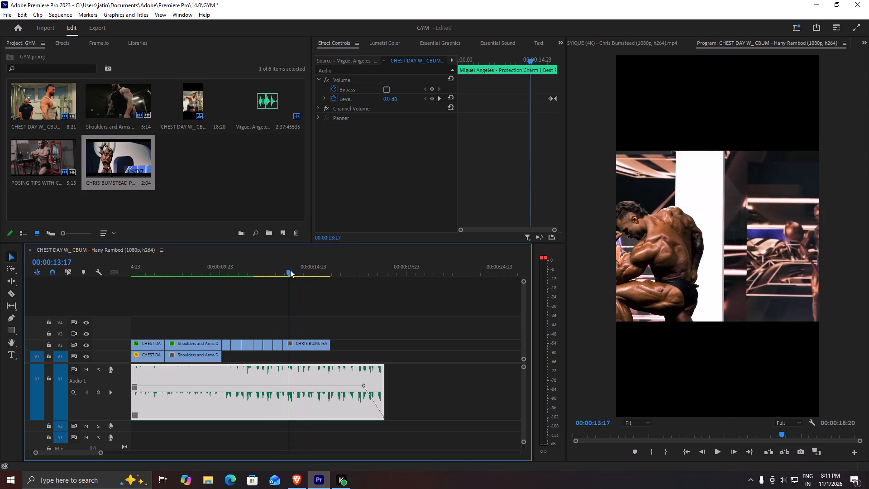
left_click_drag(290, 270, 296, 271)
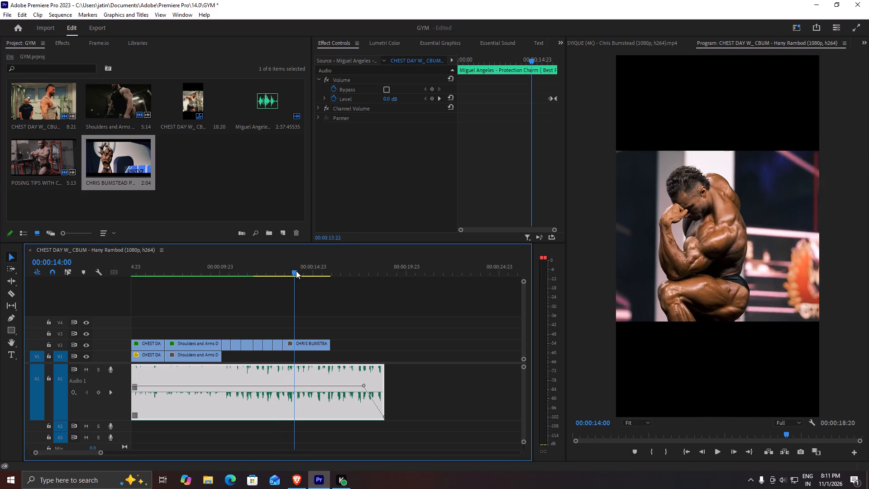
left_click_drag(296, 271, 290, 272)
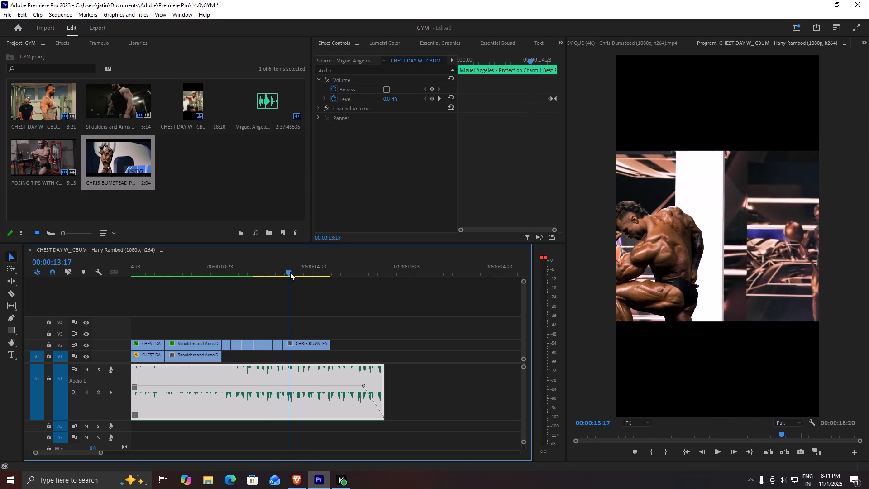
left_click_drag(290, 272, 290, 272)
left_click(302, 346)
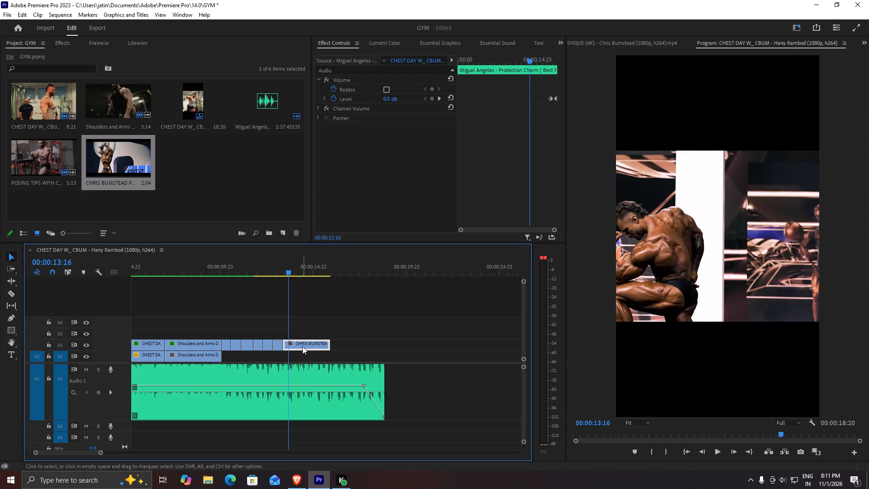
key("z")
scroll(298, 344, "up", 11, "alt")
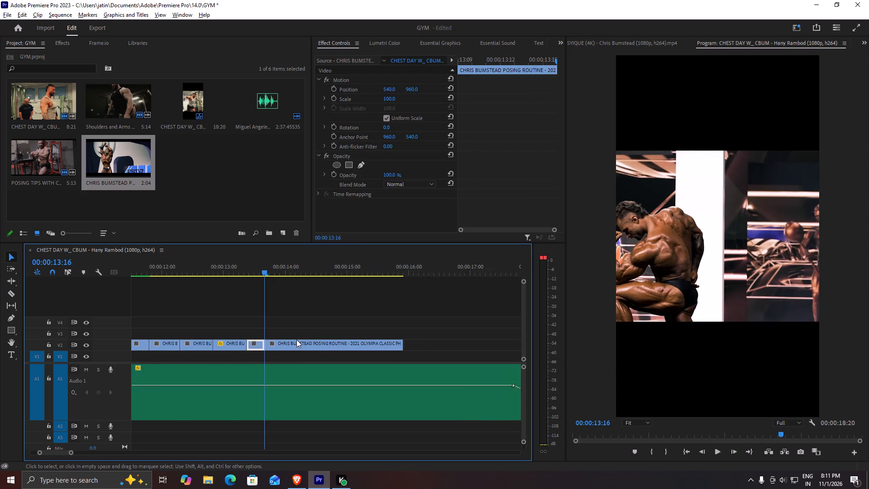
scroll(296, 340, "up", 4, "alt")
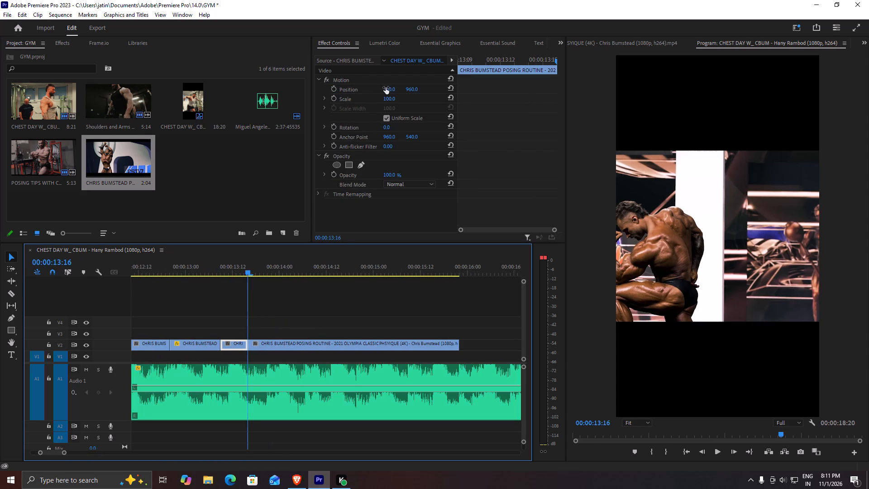
Reframe the short first part of the kneeling-pose clip by setting its horizontal Position to 486.
left_click_drag(386, 87, 440, 89)
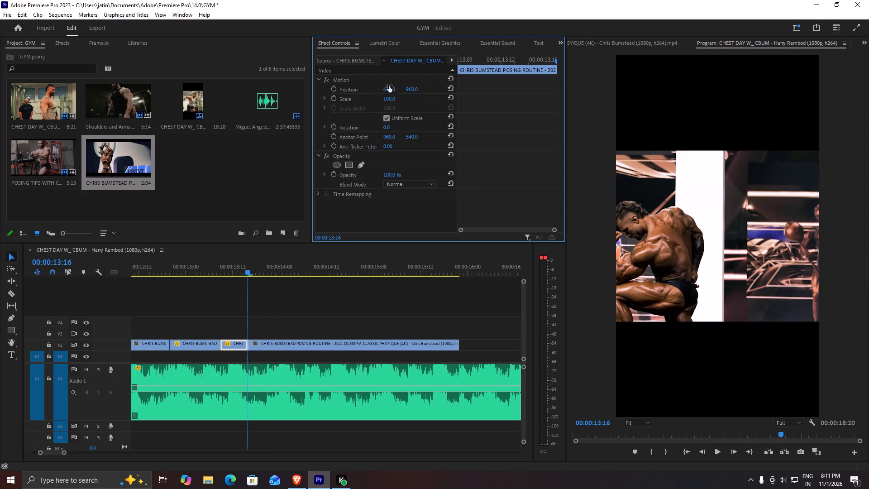
key("ctrl+z")
left_click(236, 346)
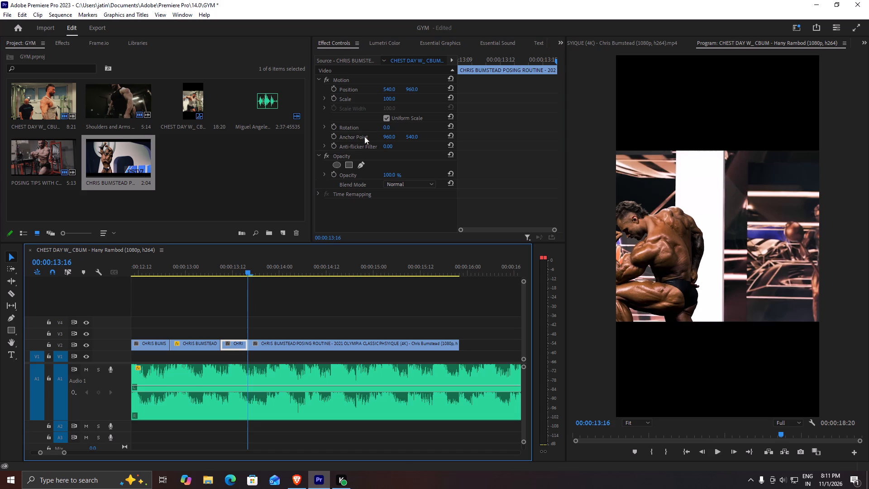
left_click_drag(387, 89, 358, 95)
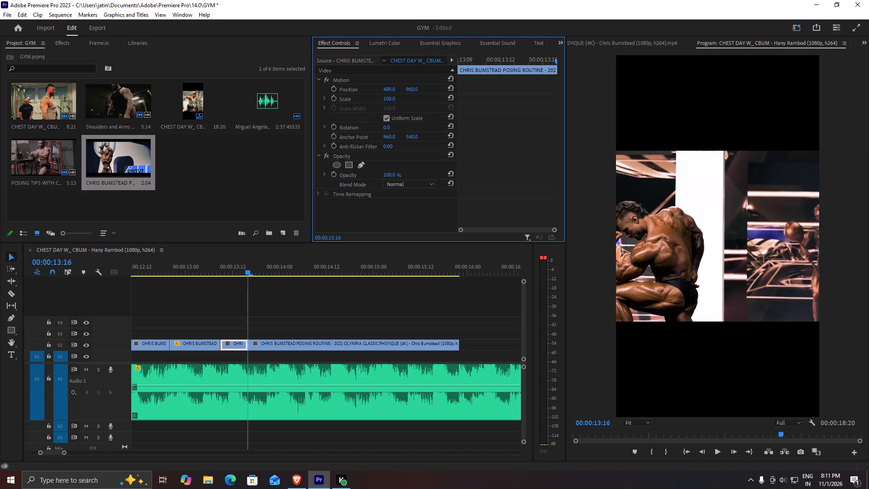
left_click_drag(358, 95, 365, 97)
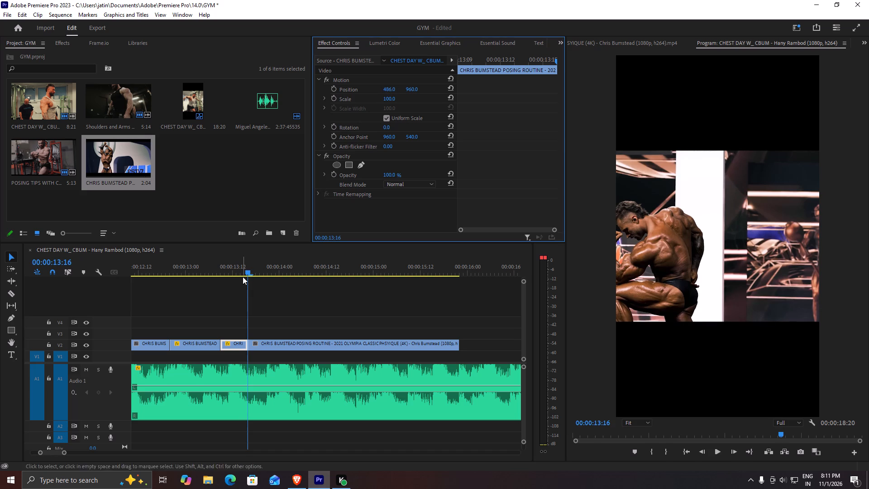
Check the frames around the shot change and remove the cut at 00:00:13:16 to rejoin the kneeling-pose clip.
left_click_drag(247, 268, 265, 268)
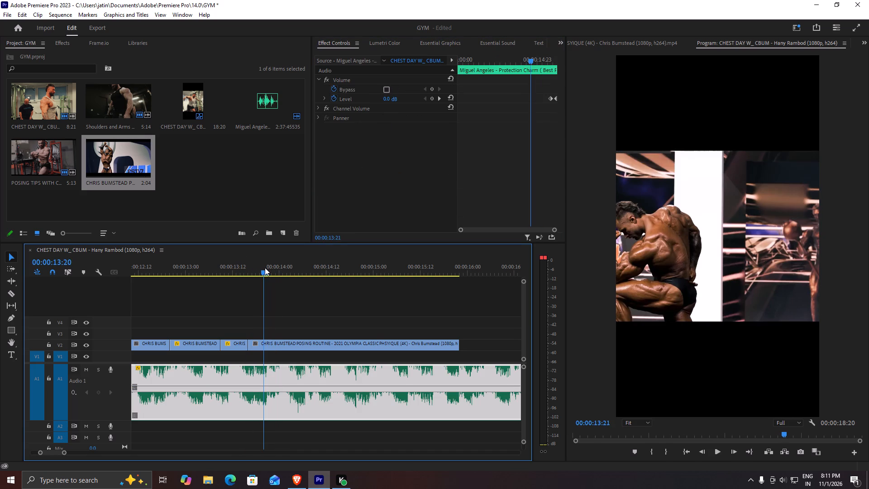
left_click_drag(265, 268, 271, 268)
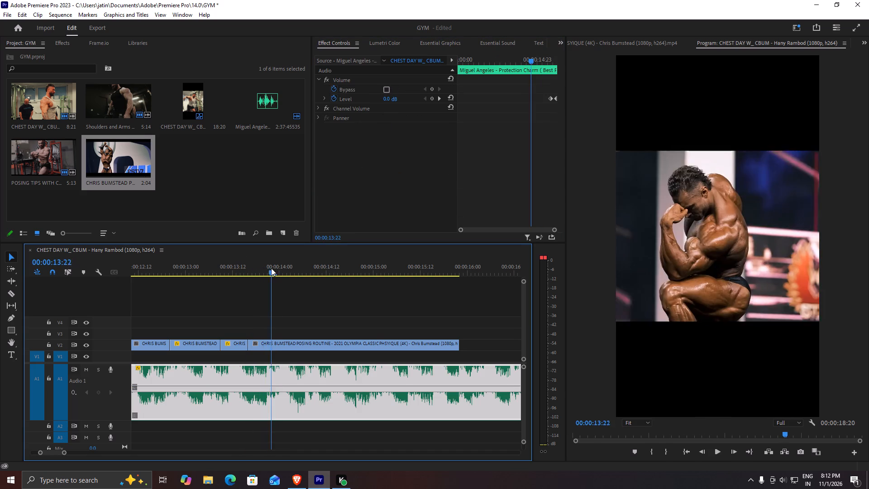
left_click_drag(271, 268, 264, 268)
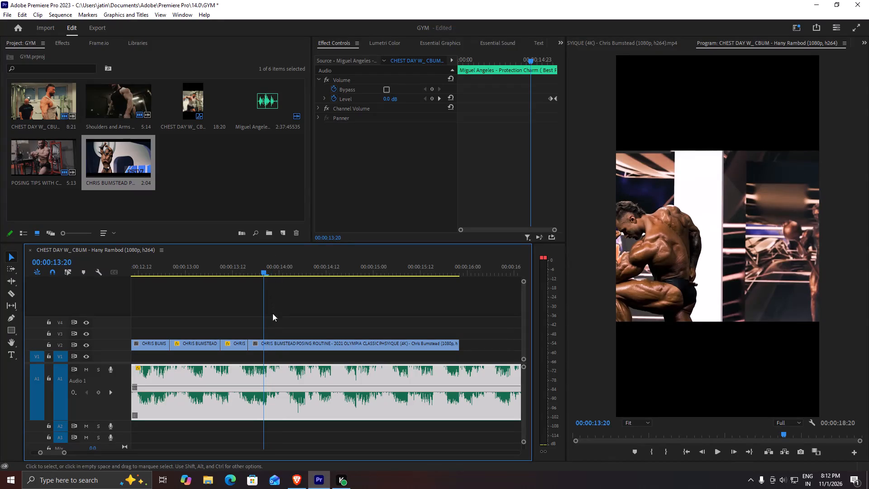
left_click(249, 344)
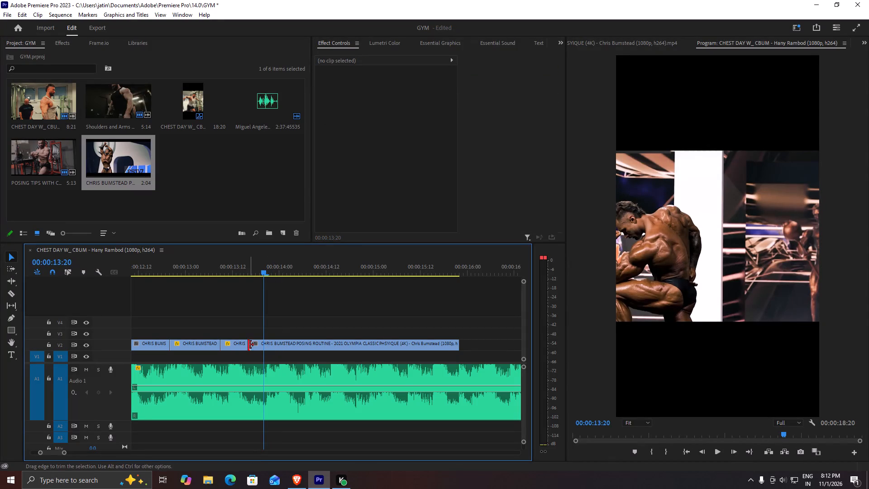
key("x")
Find the exact shot change within the kneeling-pose clip on V2 and split the clip there at 00:00:13:20.
left_click_drag(267, 272, 219, 276)
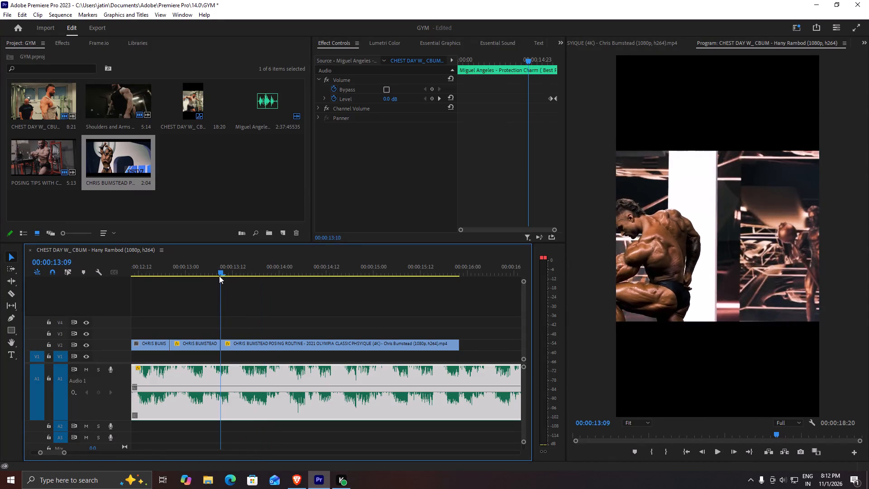
left_click_drag(219, 276, 264, 281)
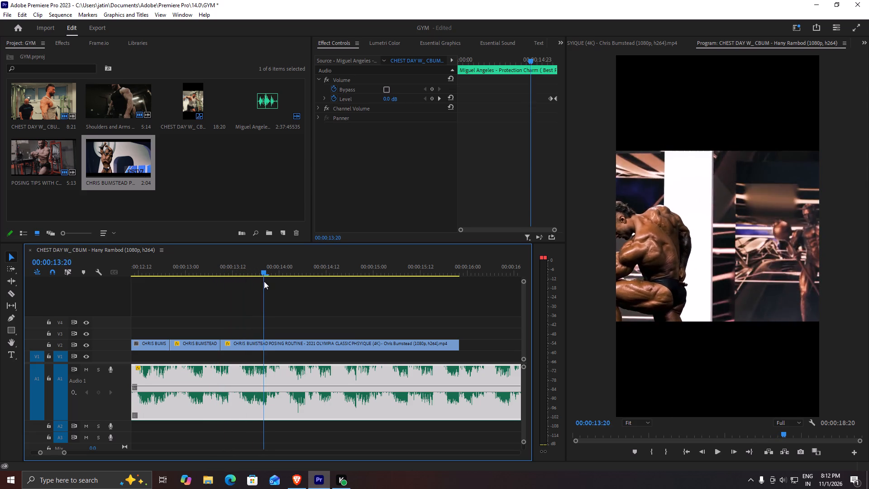
left_click_drag(264, 281, 264, 283)
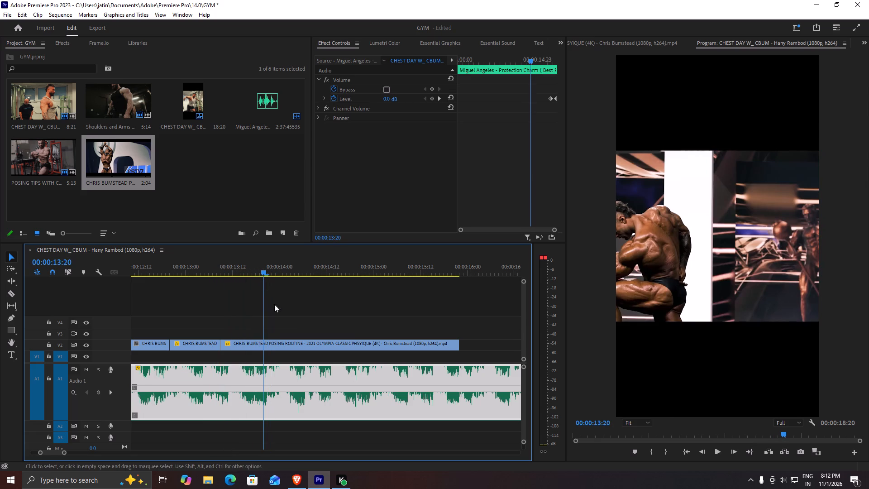
scroll(262, 346, "up", 7, "alt")
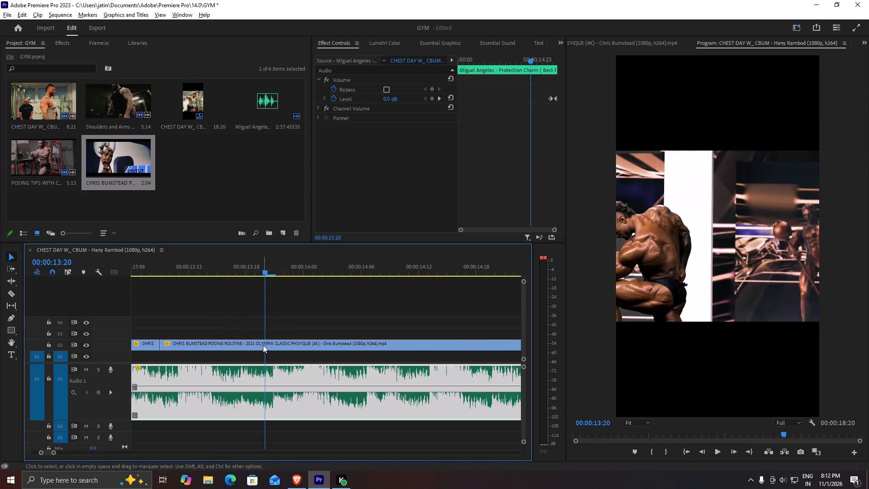
scroll(263, 345, "up", 10, "alt")
left_click(266, 268)
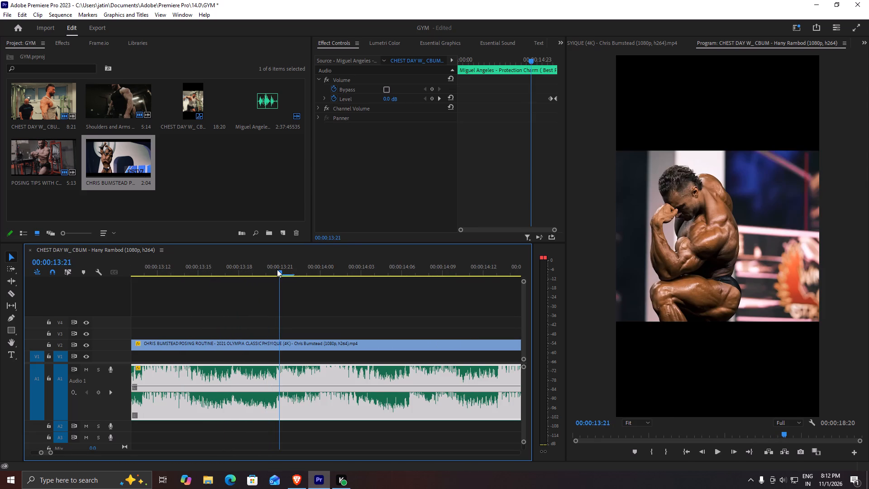
left_click(277, 348)
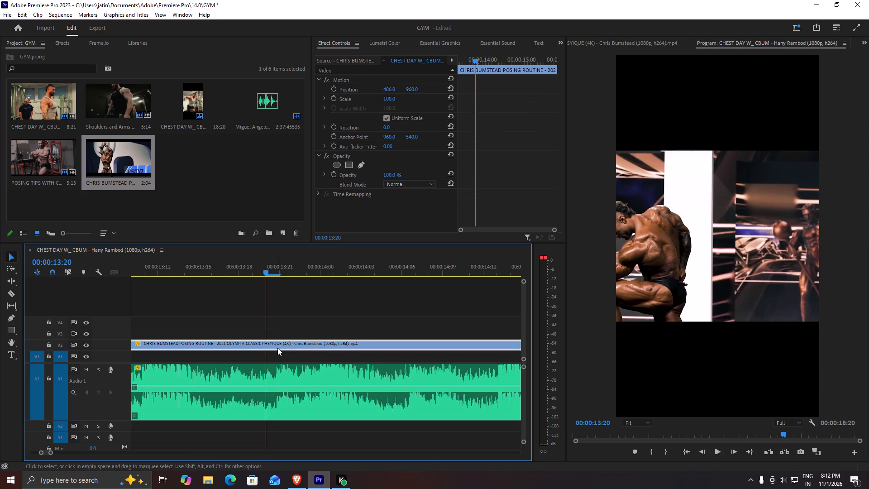
key("z")
scroll(277, 345, "down", 6)
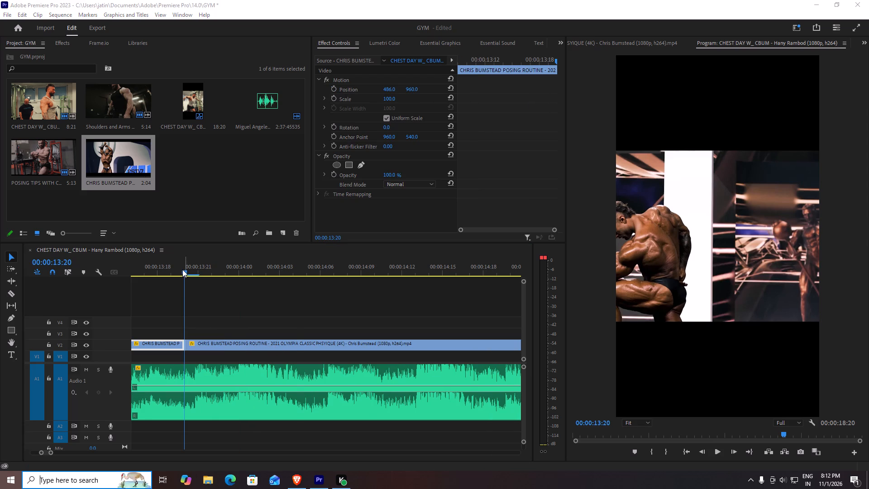
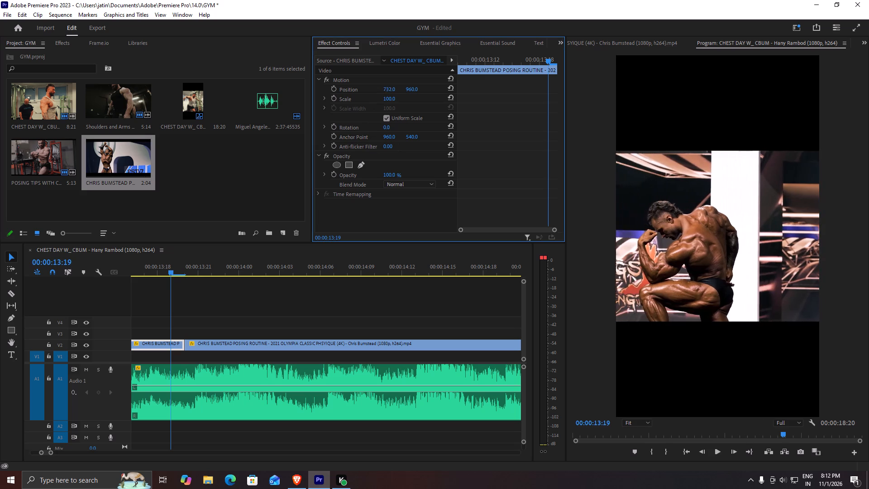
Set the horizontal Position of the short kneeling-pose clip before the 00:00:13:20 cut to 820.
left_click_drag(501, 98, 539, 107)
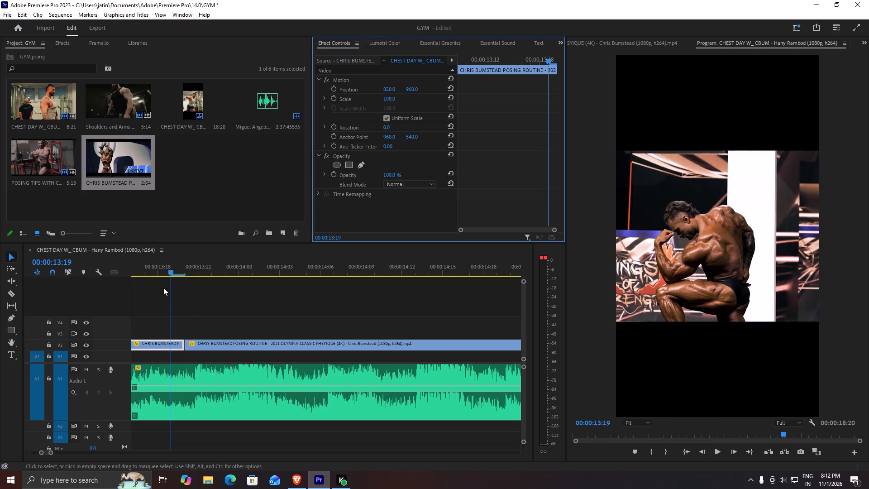
Reframe the kneeling-pose clip after the 00:00:13:20 cut by setting its horizontal Position to 556.
left_click_drag(172, 273, 181, 273)
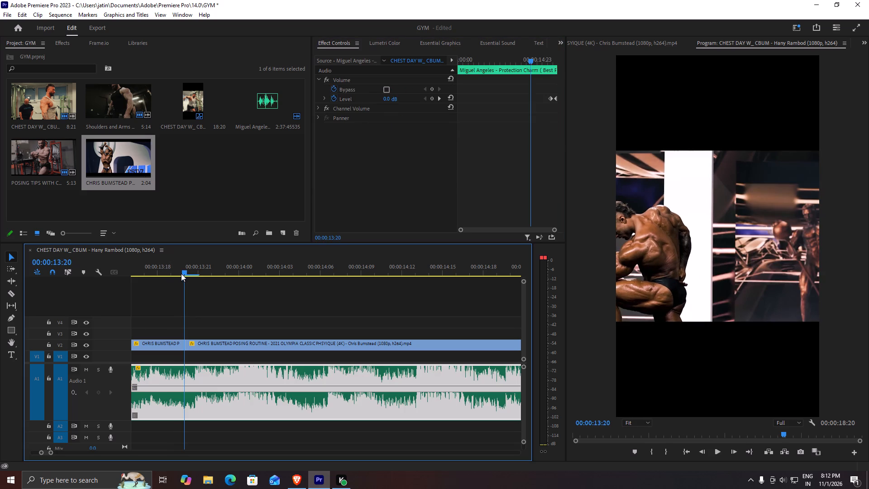
left_click_drag(181, 273, 184, 276)
left_click_drag(184, 276, 194, 281)
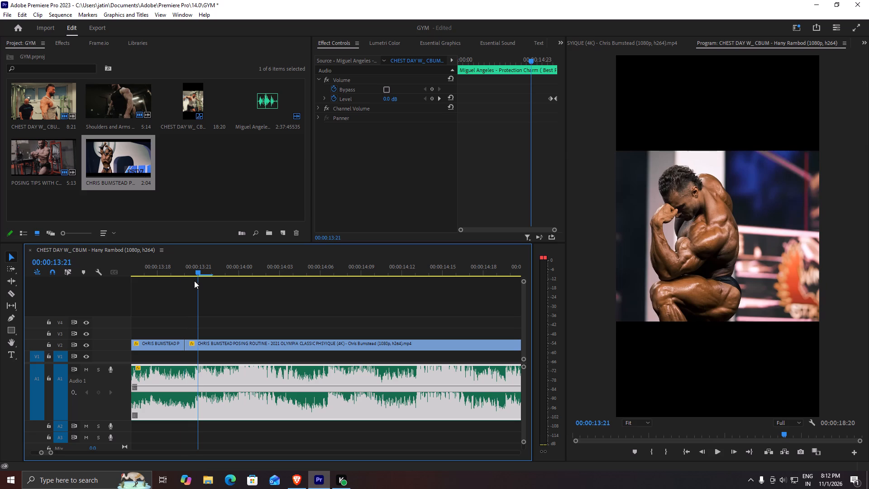
left_click_drag(194, 281, 201, 281)
left_click(245, 350)
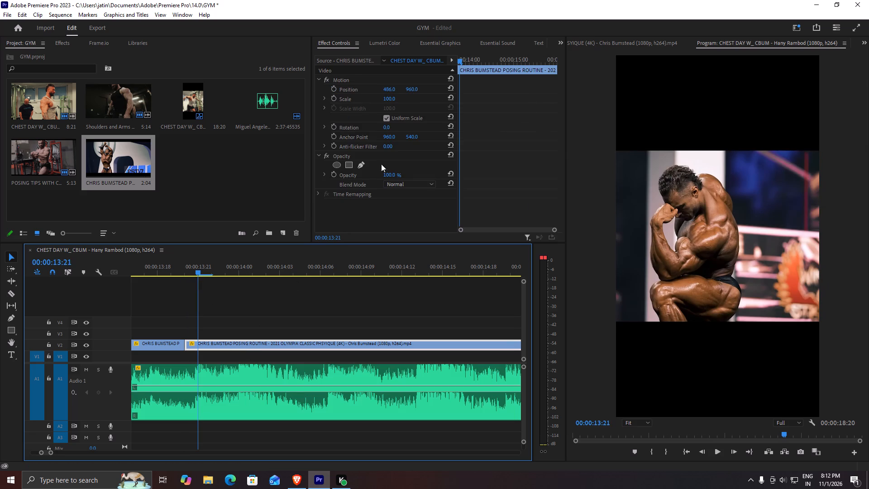
left_click_drag(385, 89, 418, 89)
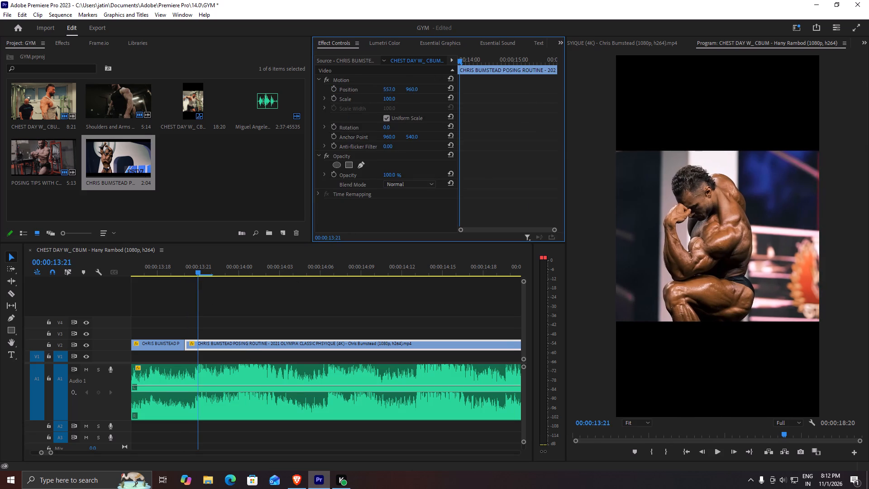
left_click_drag(418, 89, 418, 90)
Examine the frames around the 00:00:13:20 cut and in the preceding pose clip to compare their framing.
left_click_drag(195, 270, 163, 272)
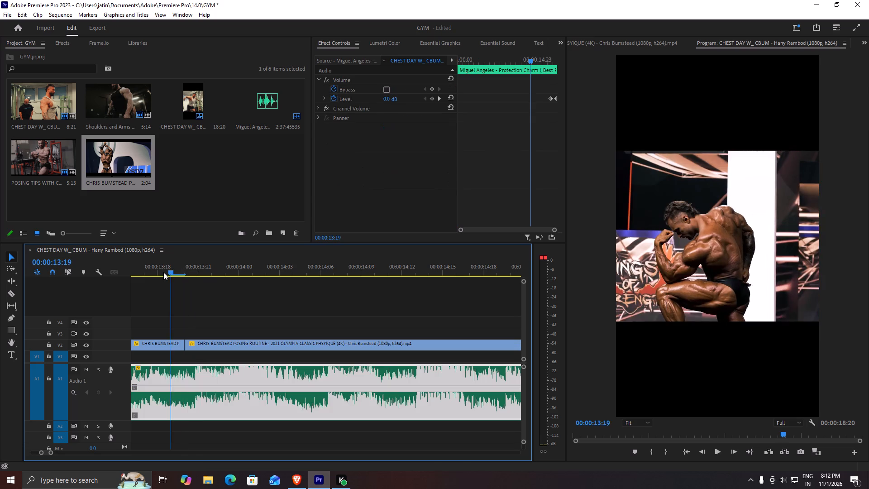
left_click_drag(163, 272, 175, 273)
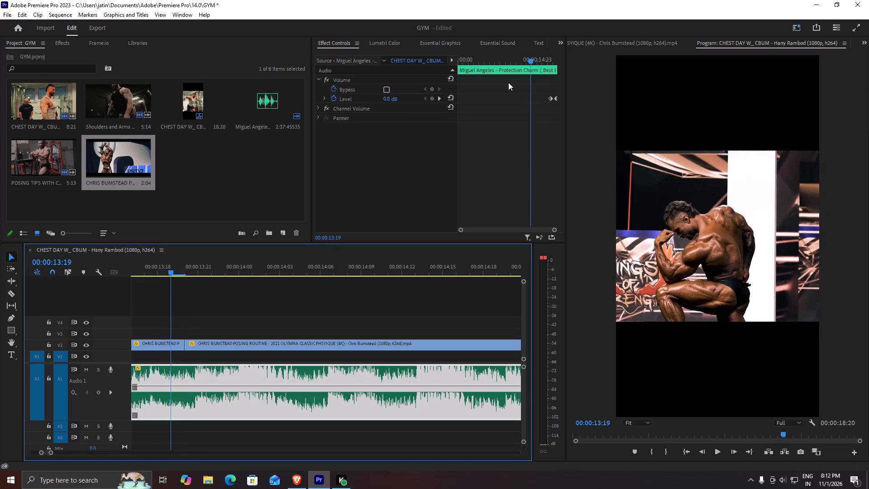
left_click_drag(510, 85, 563, 124)
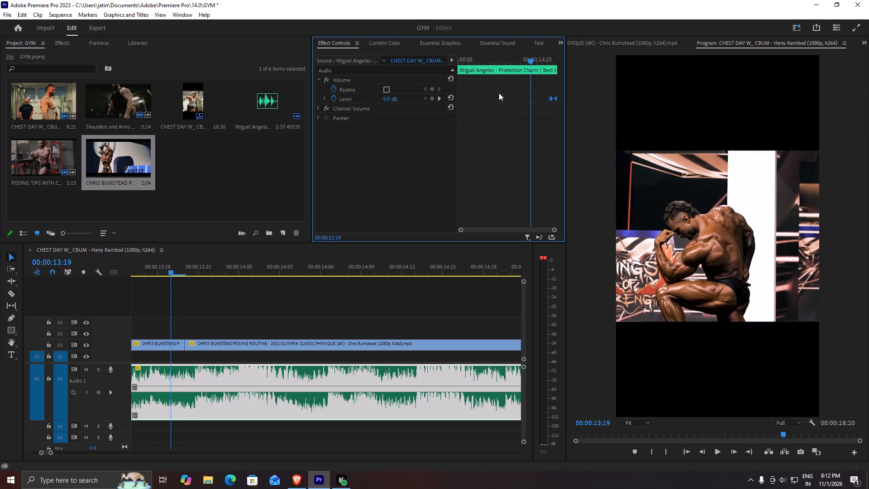
left_click(158, 345)
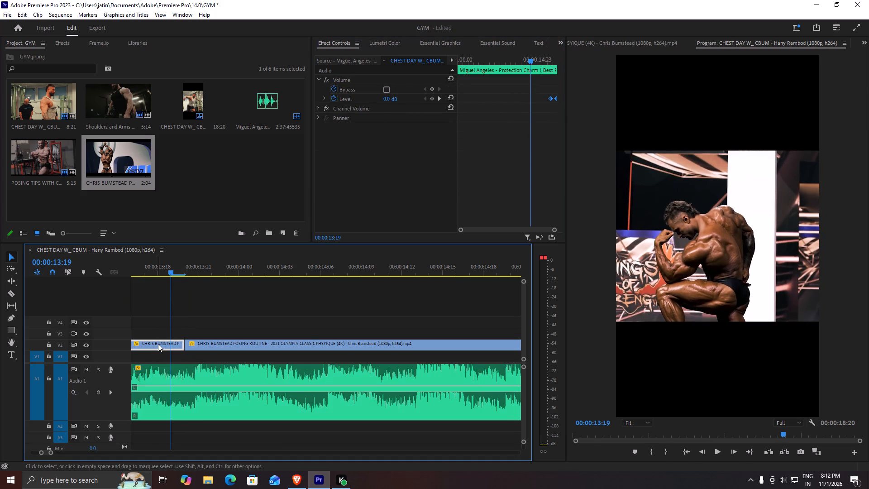
left_click_drag(545, 60, 566, 62)
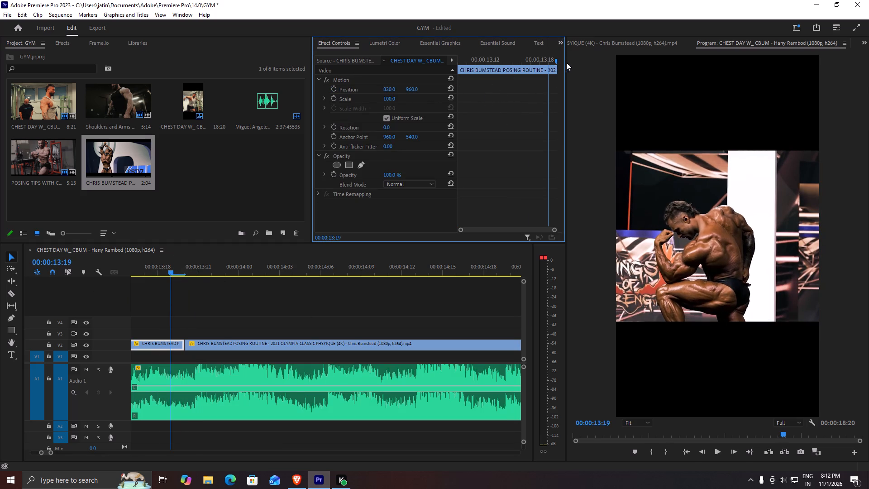
left_click_drag(566, 62, 358, 76)
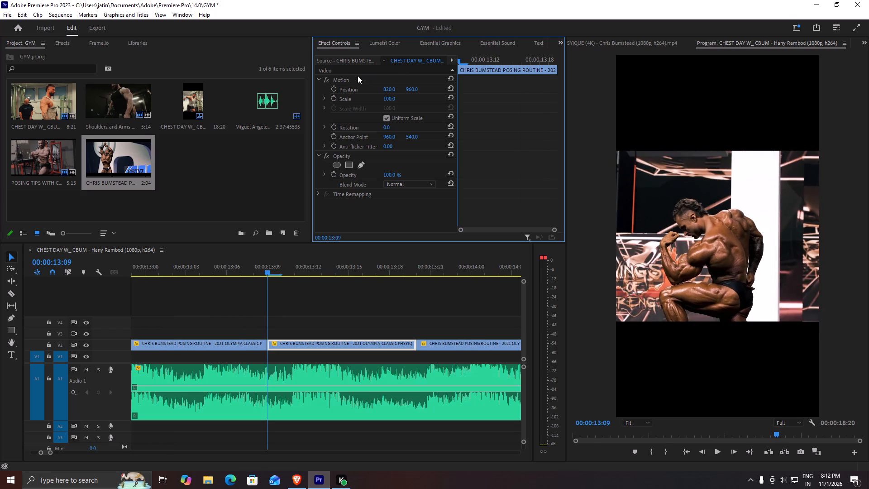
left_click_drag(358, 76, 636, 73)
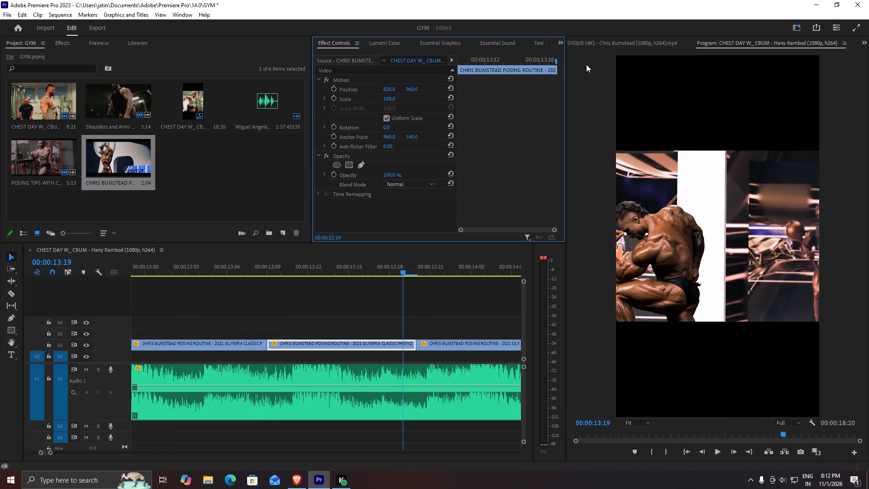
left_click(387, 349)
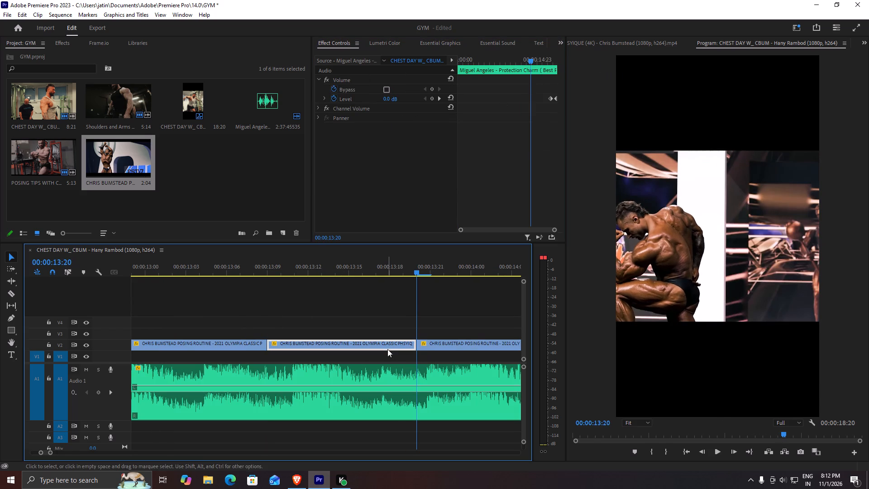
left_click_drag(415, 270, 409, 270)
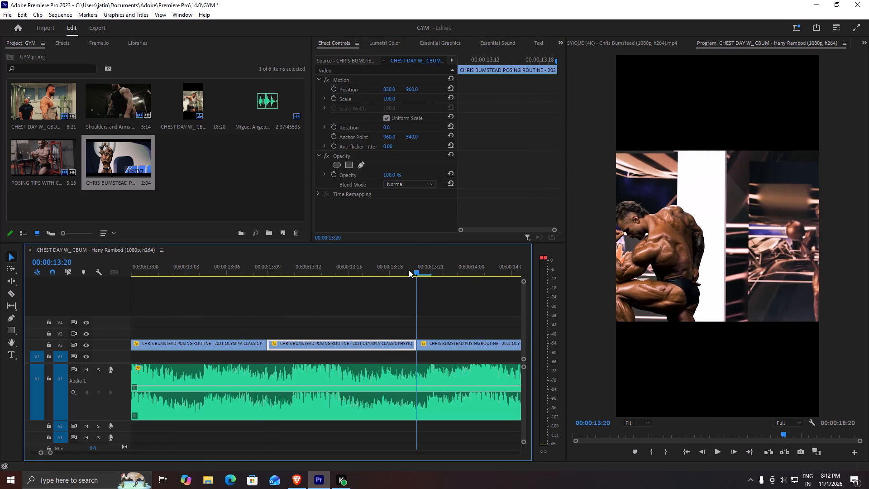
left_click_drag(409, 270, 201, 291)
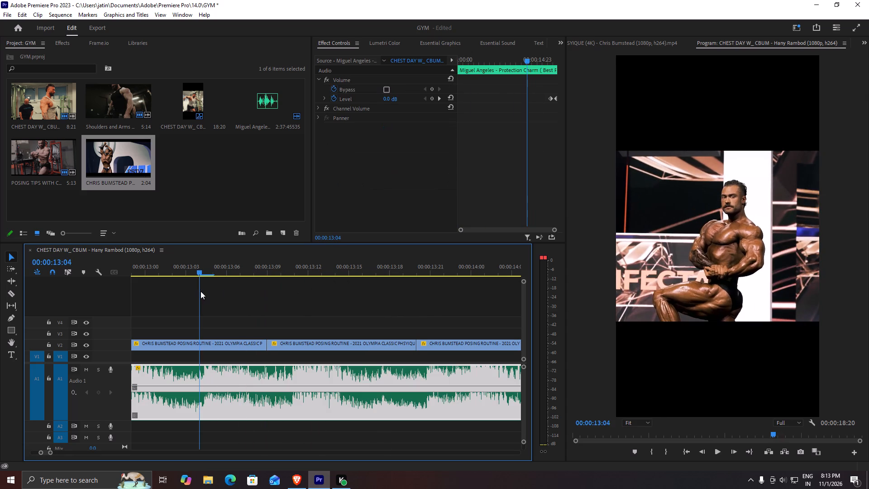
left_click_drag(201, 291, 206, 293)
left_click(225, 344)
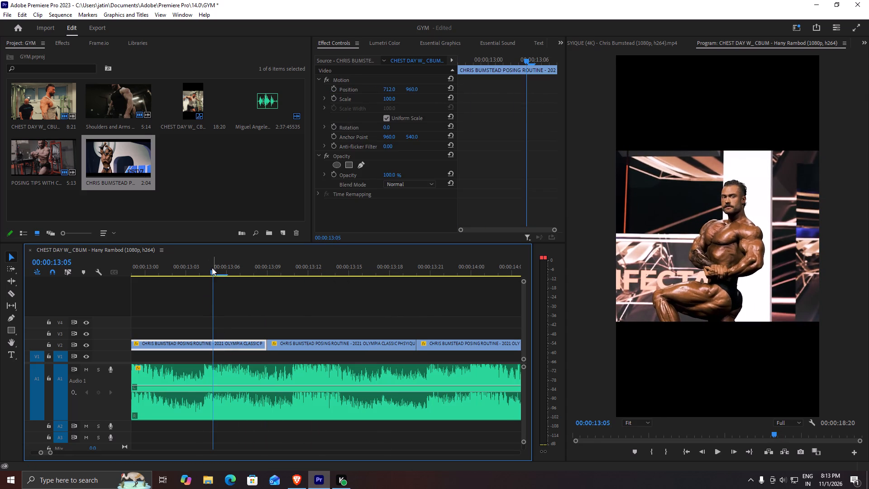
left_click_drag(212, 276, 236, 276)
left_click_drag(526, 61, 503, 65)
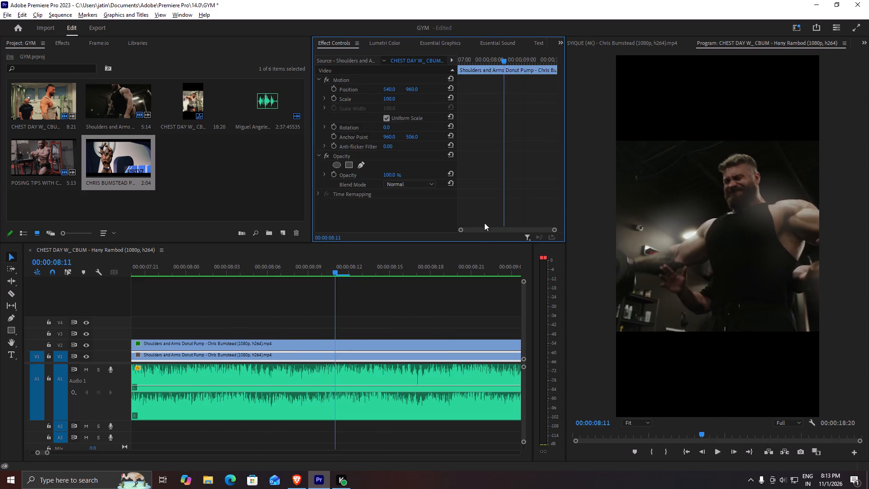
Lock audio track A1 to protect the music.
scroll(478, 231, "down", 20, "alt")
scroll(478, 231, "down", 15, "alt")
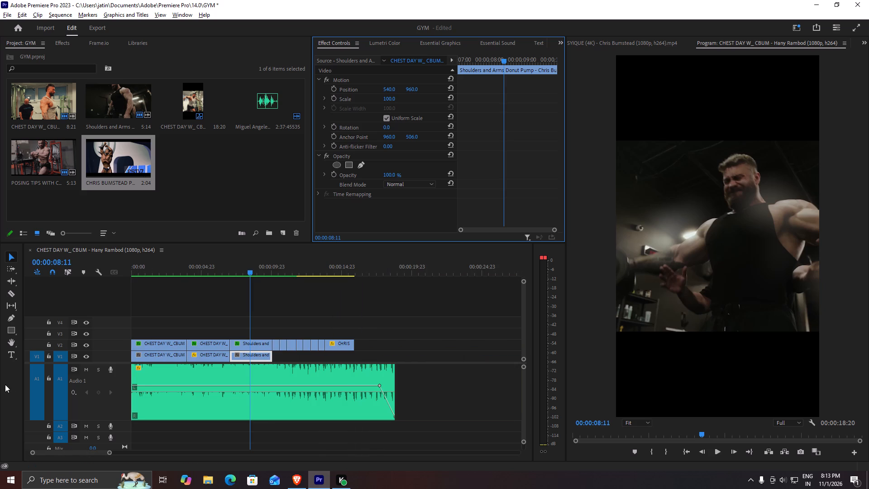
left_click(49, 379)
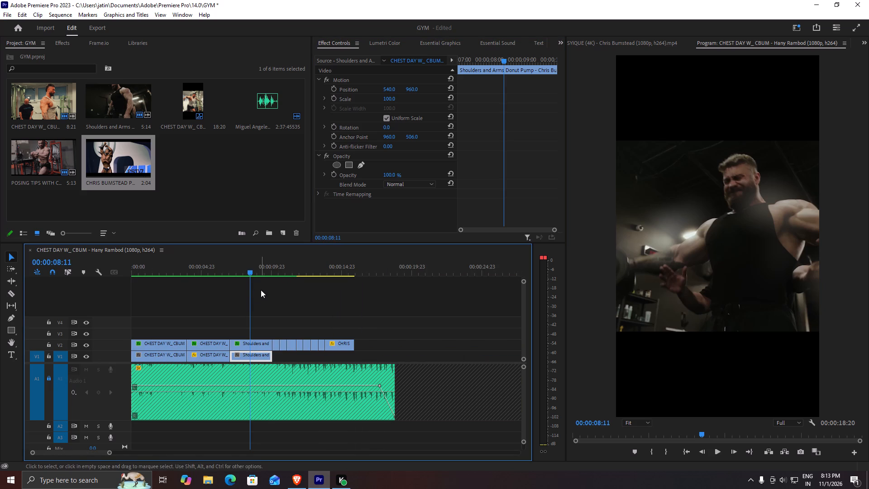
Play back the sequence from 00:00:08:11 through the posing shots to check the cuts against the music.
key("space")
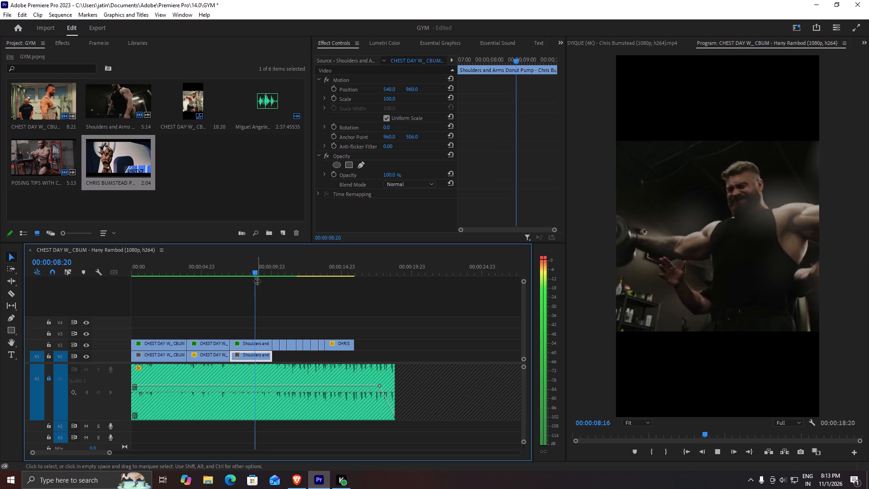
key("space")
key("space")
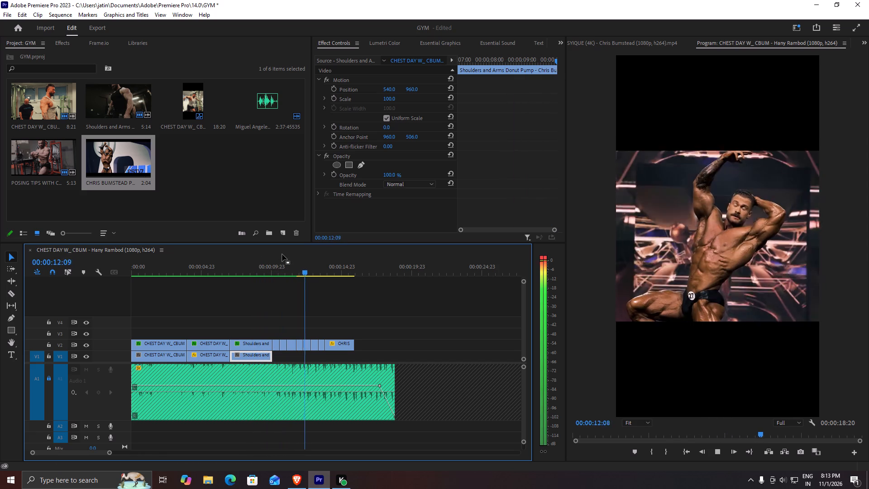
key("space")
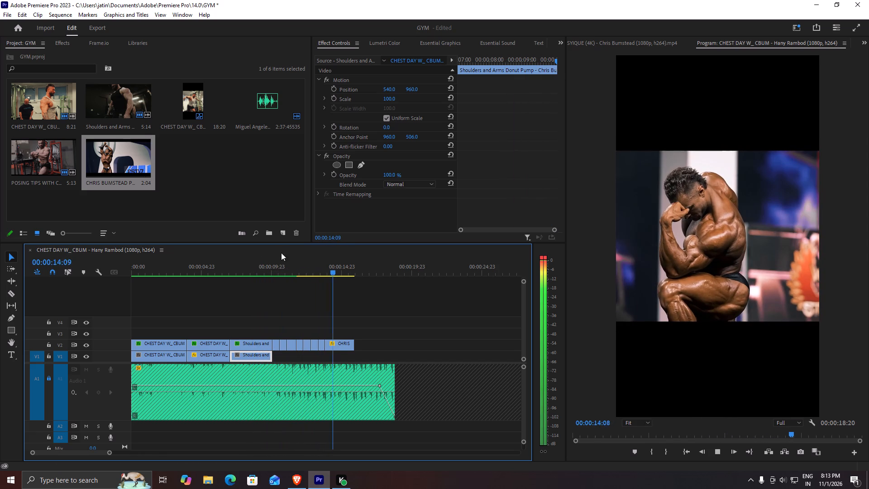
Reframe the short kneeling-pose clip before the 00:00:13:20 cut by setting its horizontal Position to 664.
scroll(329, 291, "up", 13, "alt")
left_click_drag(363, 261, 320, 271)
left_click(296, 341)
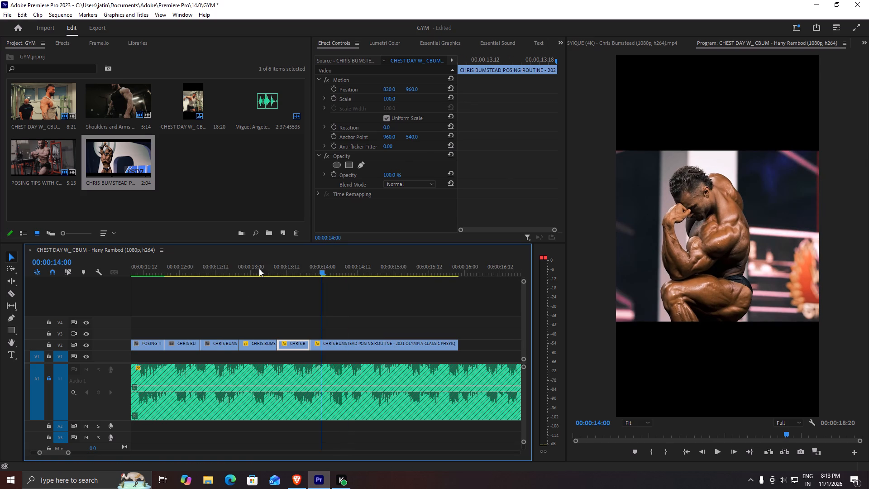
left_click_drag(521, 56, 494, 61)
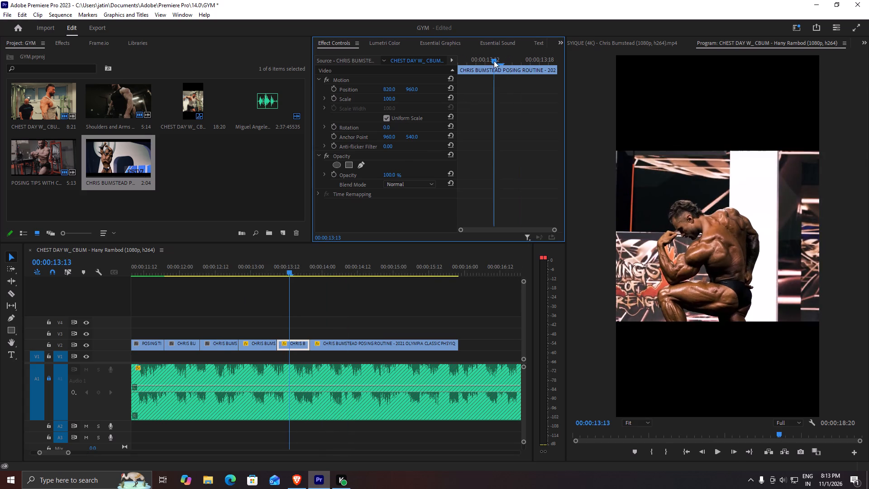
left_click_drag(494, 61, 562, 61)
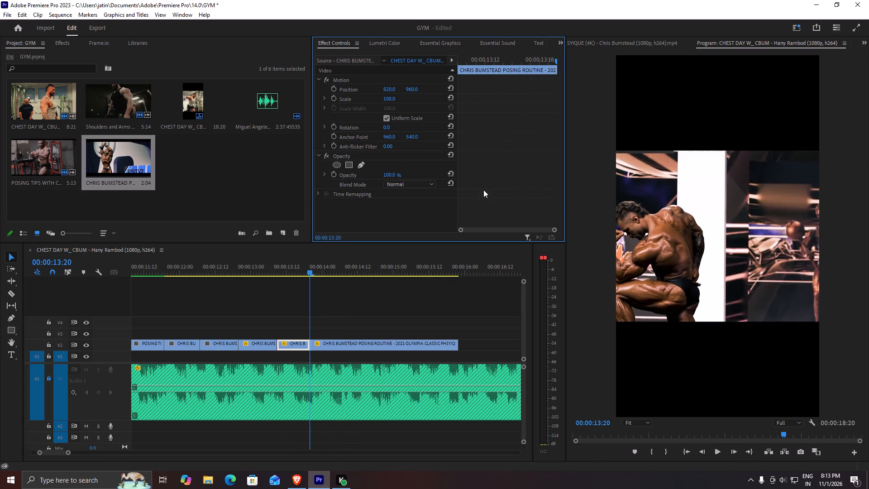
left_click_drag(392, 89, 321, 87)
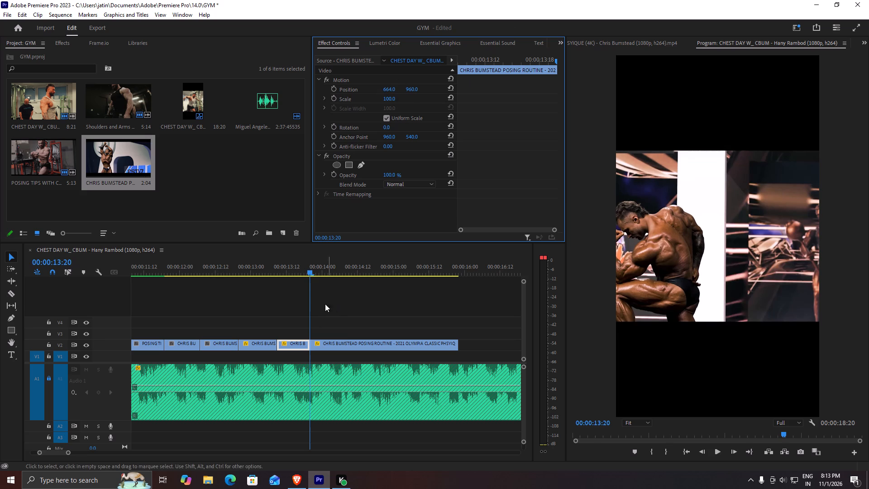
Trim the leftover frame of the previous shot from the start of the last kneeling-pose clip and close the gap at 00:00:13:20.
left_click(311, 267)
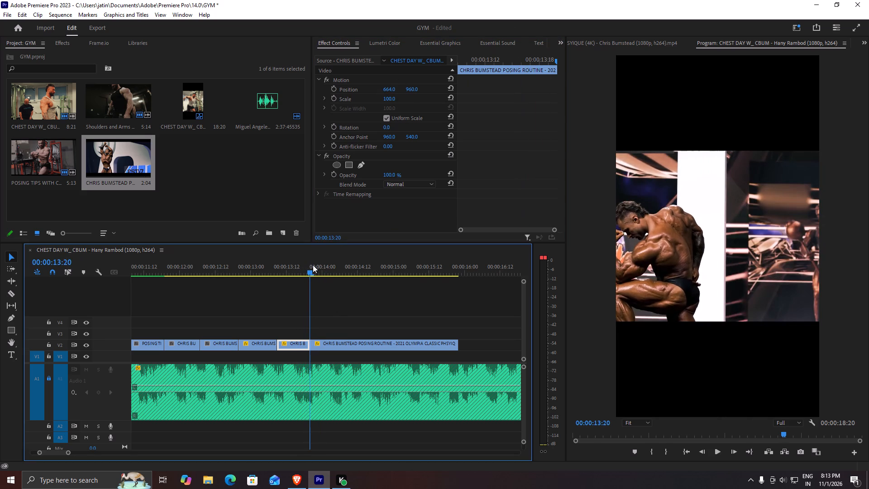
scroll(296, 326, "up", 13, "alt")
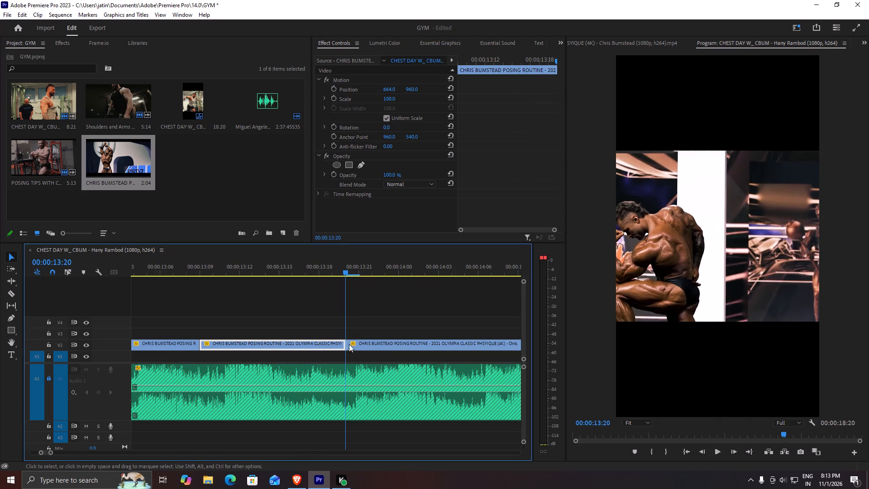
left_click(372, 343)
left_click(357, 346)
left_click_drag(348, 345, 355, 345)
left_click_drag(392, 345, 383, 345)
Scrub and play back the kneeling-pose clips around 00:00:13:20 to check the trimmed cut and the framing.
scroll(376, 340, "down", 8, "alt")
left_click_drag(365, 270, 364, 271)
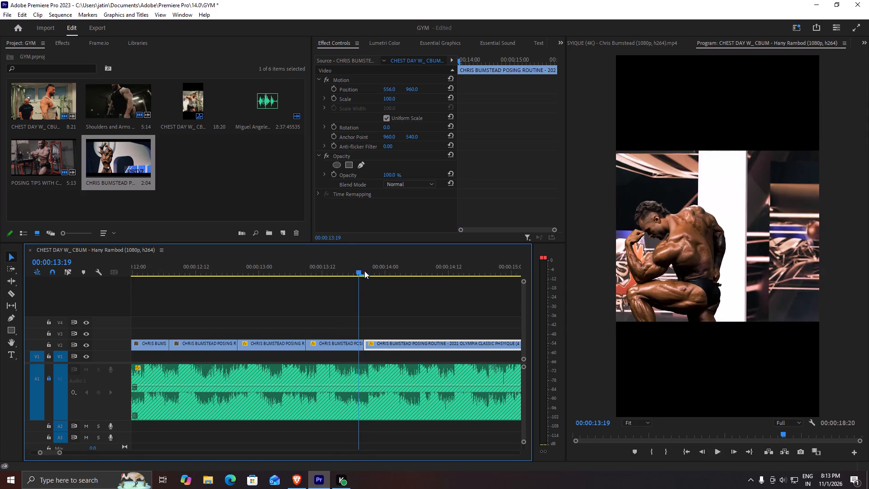
left_click_drag(364, 271, 294, 278)
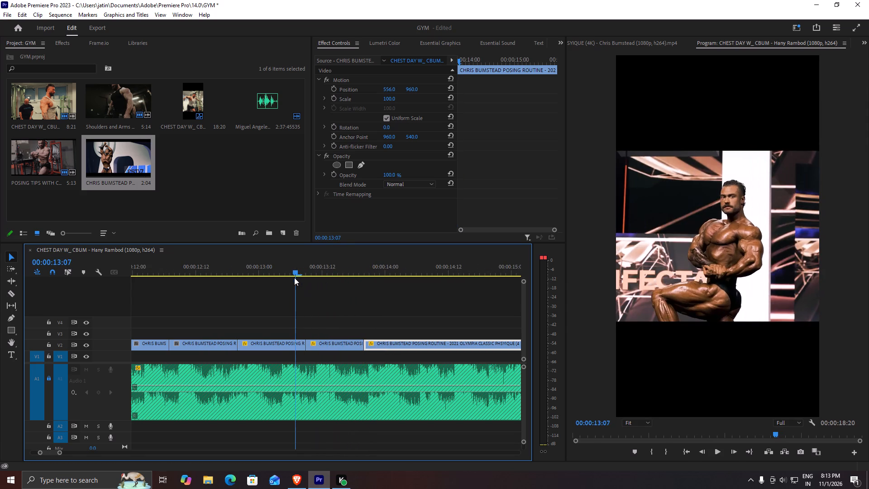
left_click_drag(294, 278, 367, 278)
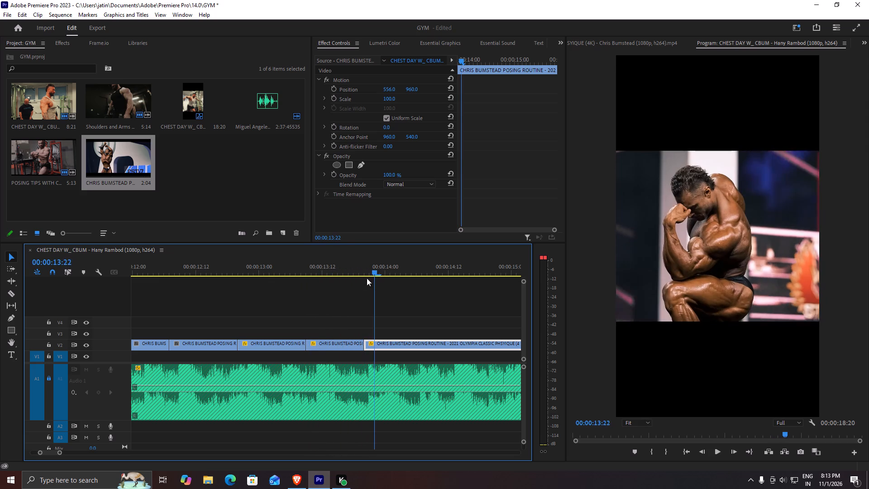
left_click_drag(367, 278, 276, 280)
key("space")
key("space")
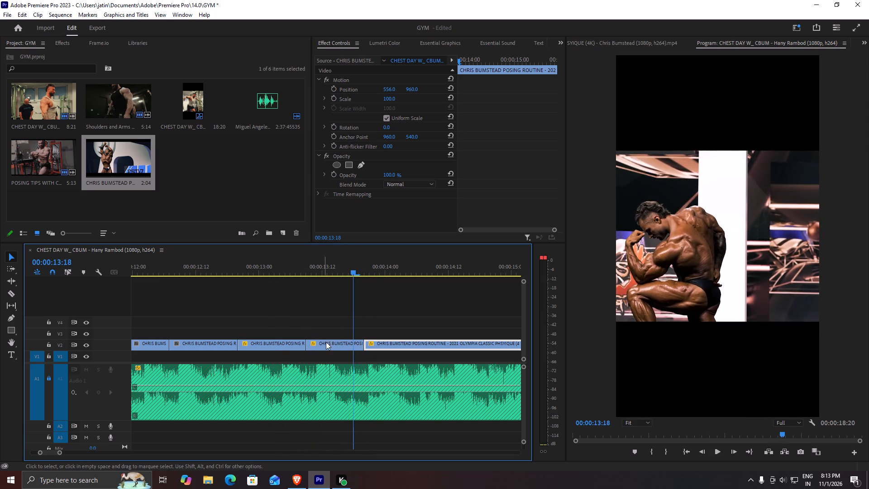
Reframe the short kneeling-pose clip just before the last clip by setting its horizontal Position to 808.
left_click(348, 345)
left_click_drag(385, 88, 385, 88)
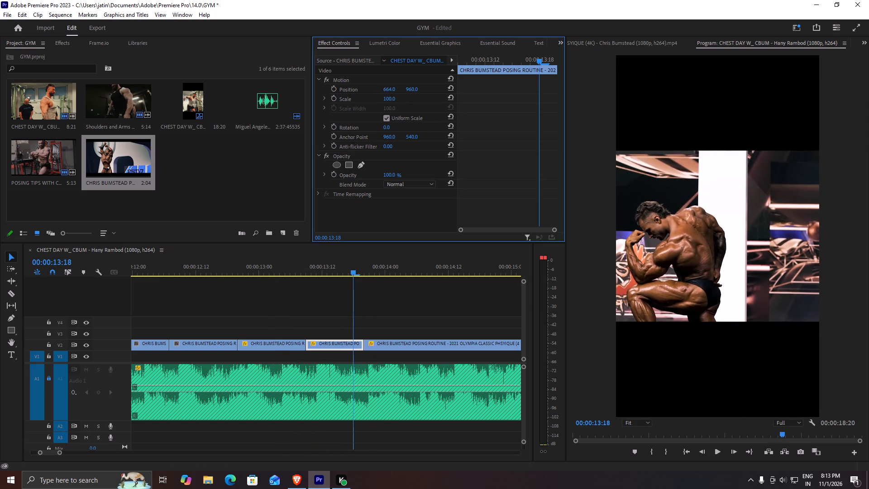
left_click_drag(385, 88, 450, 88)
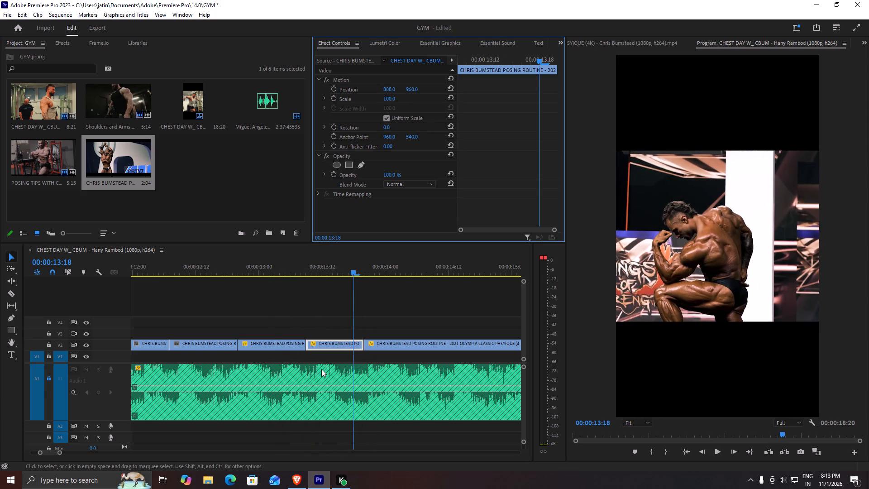
Play back the posing shots around 00:00:13:00 several times to check the framing and cut timing against the music.
left_click_drag(355, 271, 271, 271)
key("space")
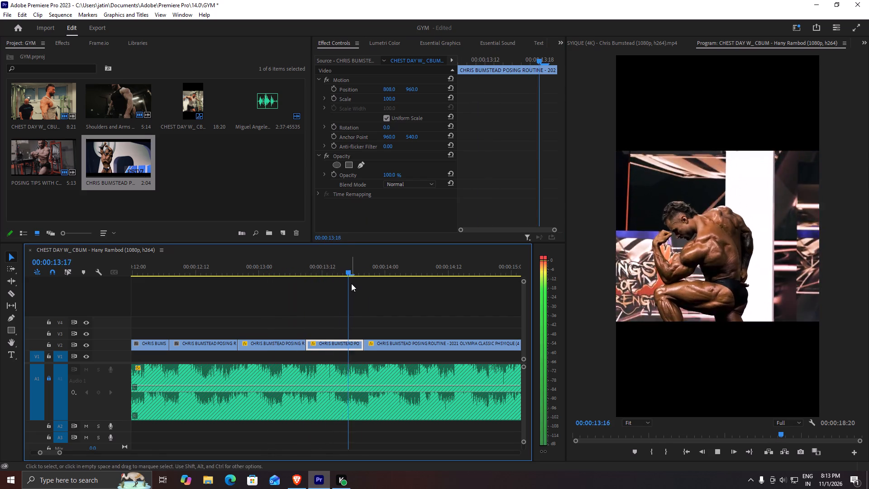
key("space")
scroll(392, 321, "down", 7, "alt")
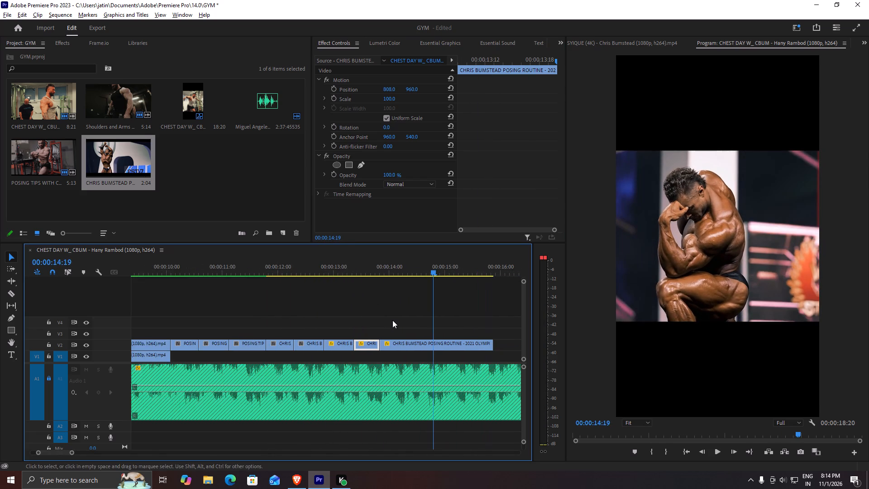
scroll(392, 320, "down", 6, "alt")
left_click_drag(413, 268, 368, 271)
key("space")
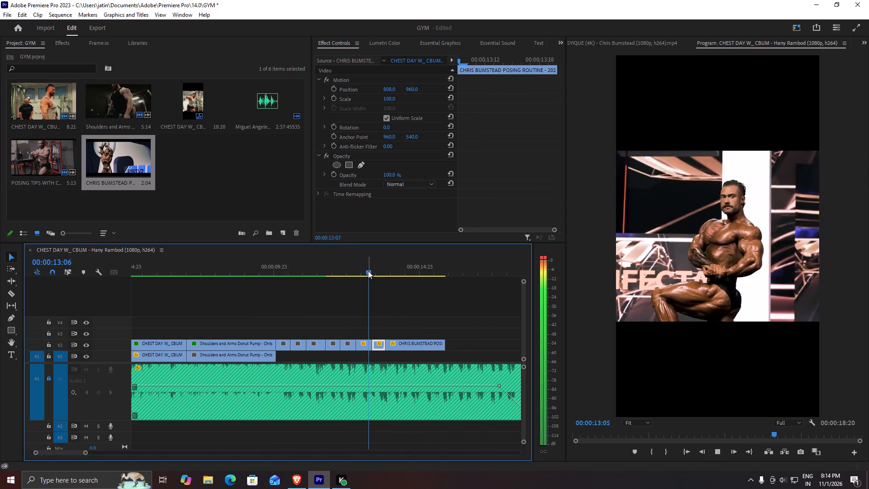
key("space")
left_click_drag(379, 263, 346, 271)
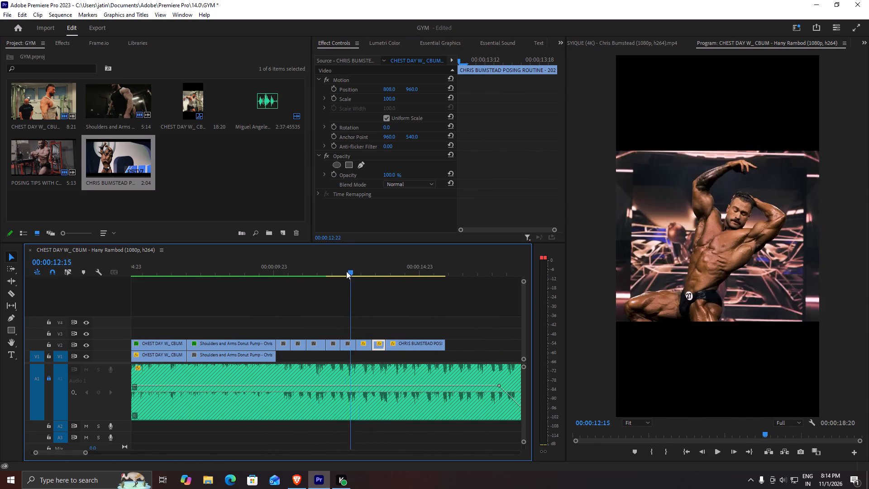
left_click_drag(346, 271, 344, 271)
key("space")
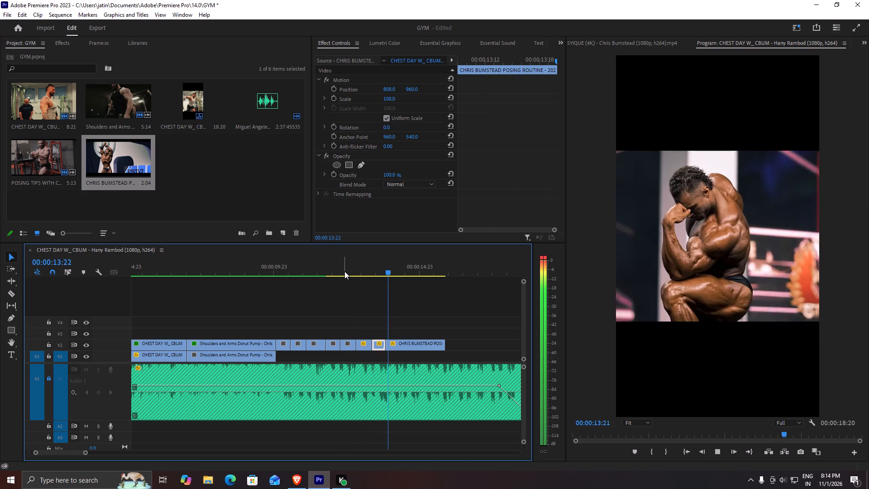
key("space")
Delete the short kneeling-pose clip before the last clip on V2 and close the gap it leaves.
left_click_drag(382, 333, 381, 335)
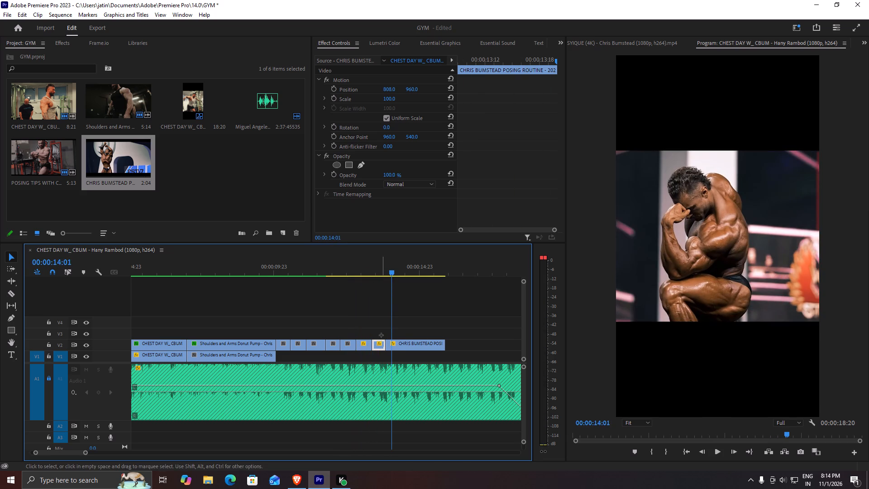
left_click_drag(381, 335, 381, 352)
key("x")
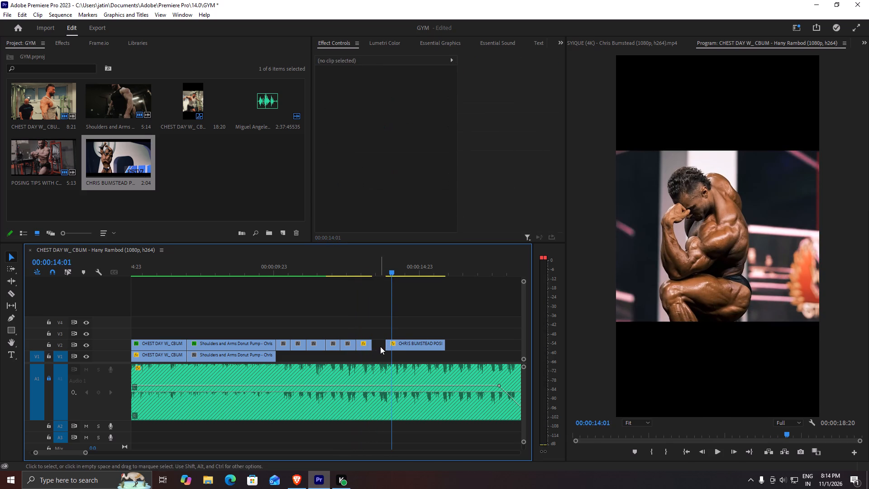
left_click(380, 346)
key("x")
Align the last kneeling-pose clip above the preceding clip on V3, trim its end to match, and return it to V2 at 00:00:13:09.
left_click_drag(392, 272, 366, 273)
key("space")
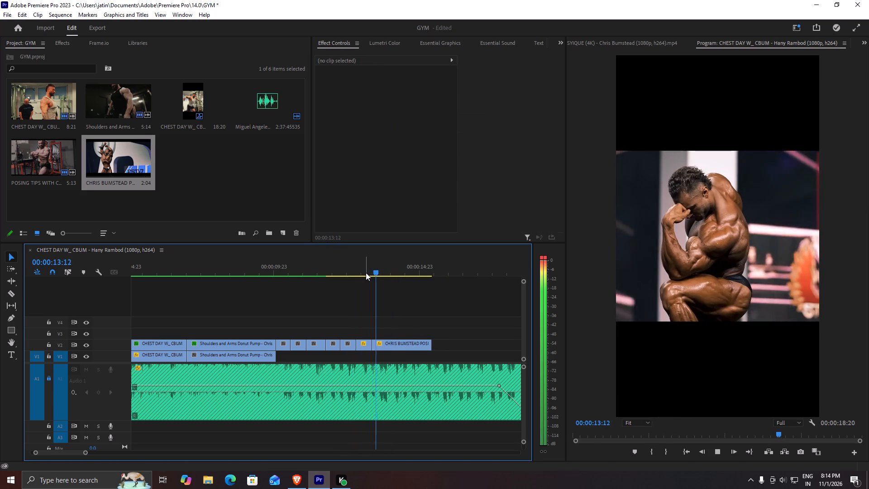
key("space")
left_click_drag(398, 268, 387, 270)
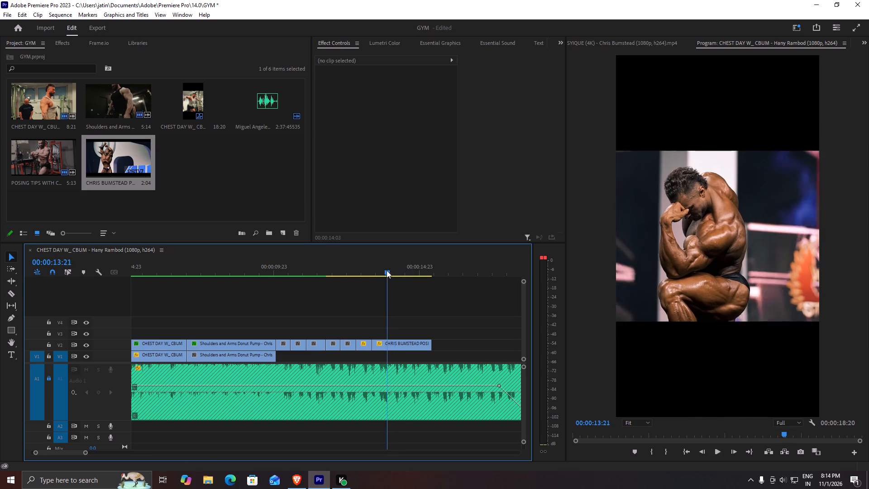
left_click_drag(387, 270, 382, 272)
scroll(387, 336, "up", 6, "alt")
left_click_drag(403, 345, 400, 337)
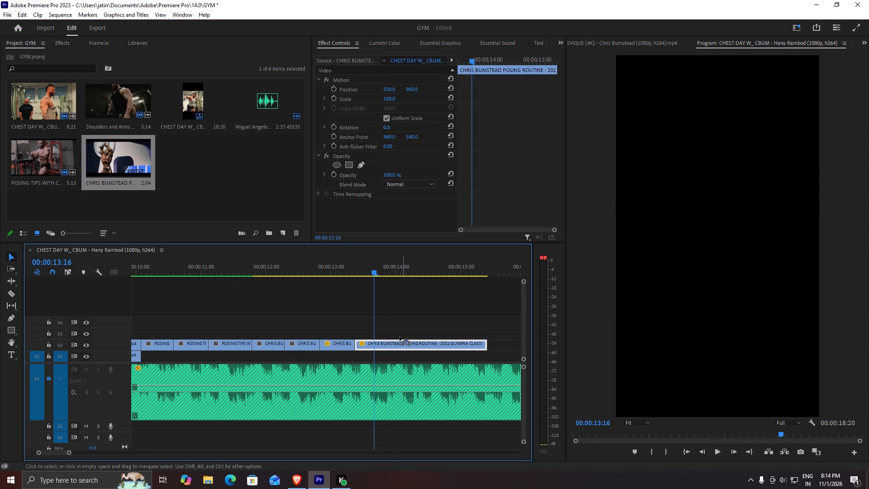
left_click_drag(400, 337, 363, 334)
left_click_drag(454, 331, 361, 329)
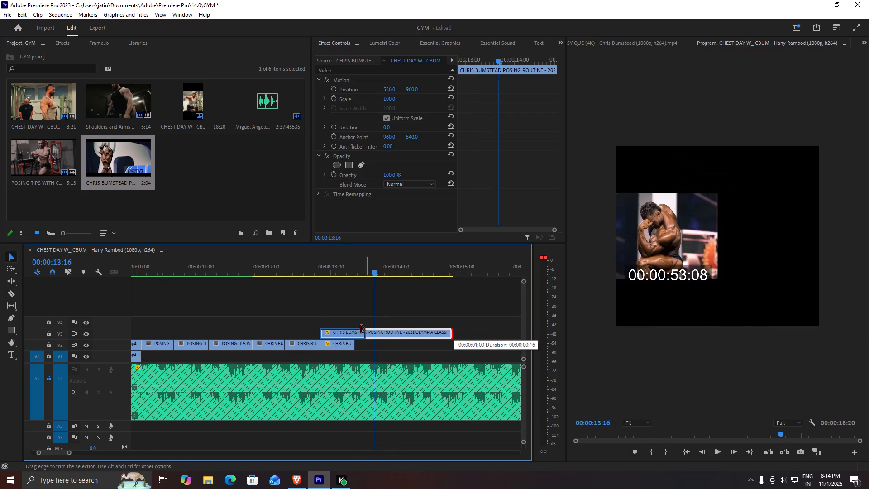
left_click_drag(361, 329, 356, 329)
left_click_drag(342, 334, 382, 343)
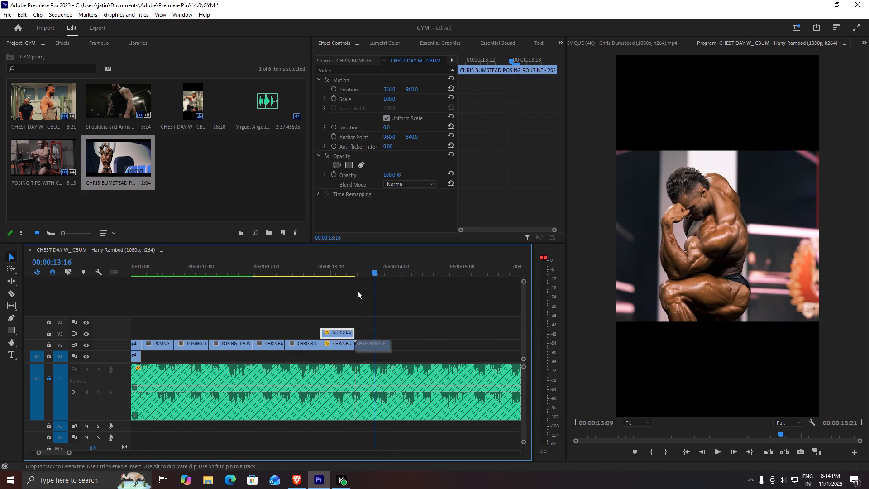
Play back the final posing shots from about 00:00:13:00 to check the shortened last clip against the music.
left_click(339, 264)
key("space")
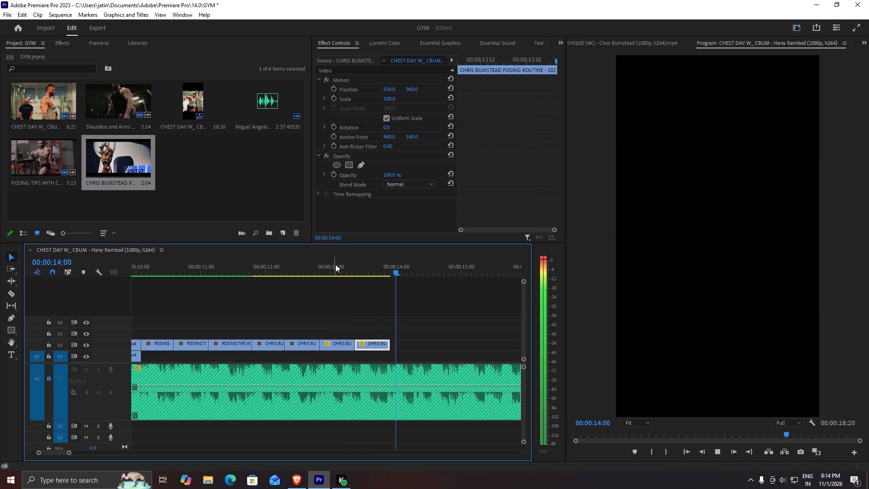
key("space")
scroll(335, 264, "down", 15, "alt")
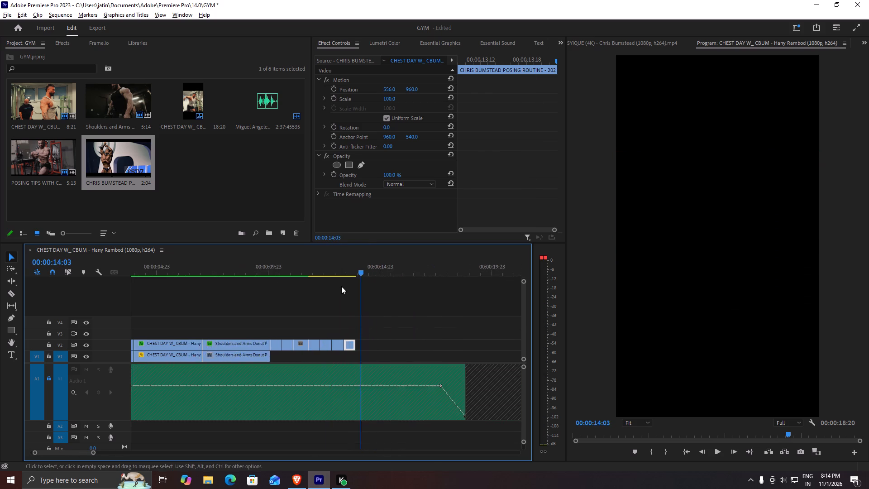
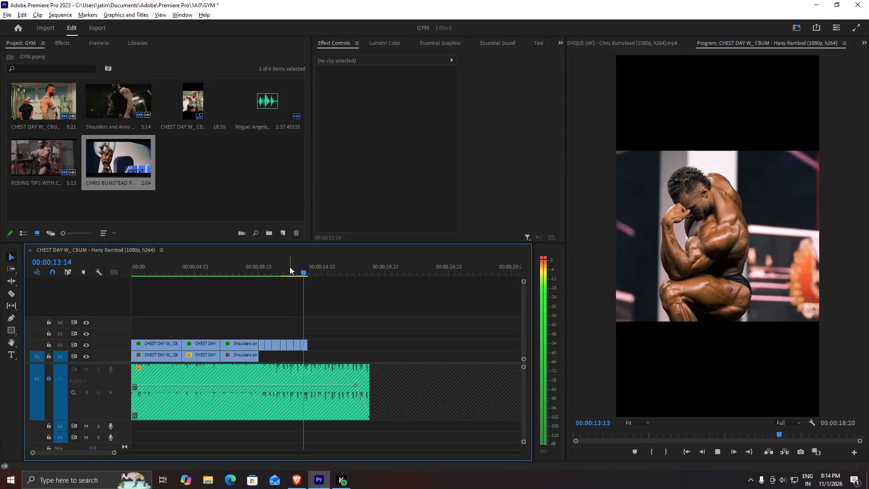
Mark a 00:00:02:19 back double-biceps range ending at 00:01:07:18 in the Chris Bumstead posing source and place it on V3 above the last V2 clip.
key("space")
double_click(120, 157)
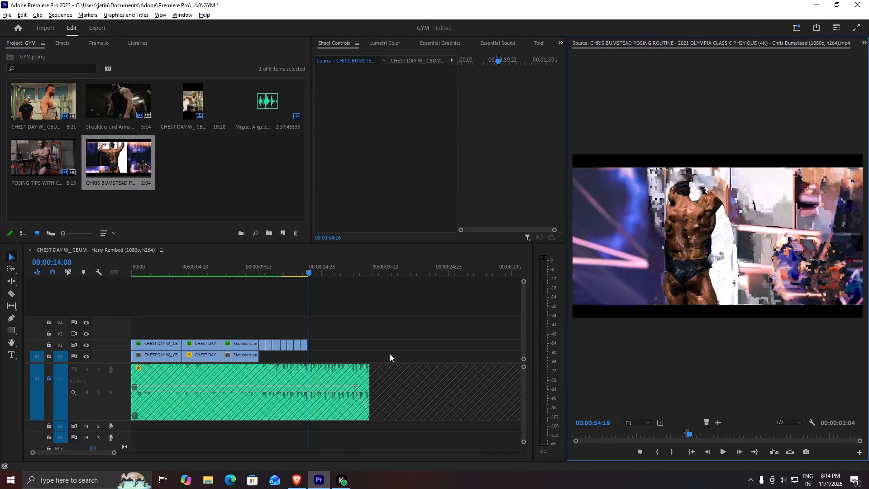
left_click_drag(691, 433, 705, 432)
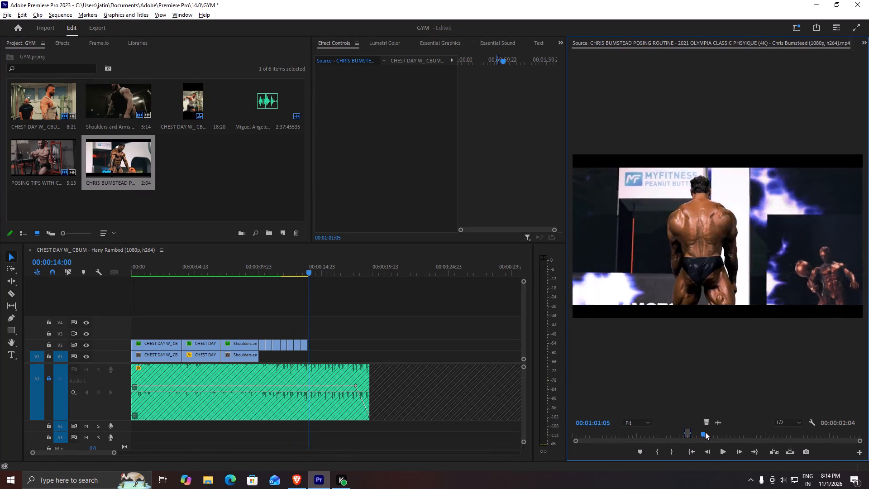
left_click_drag(705, 432, 719, 427)
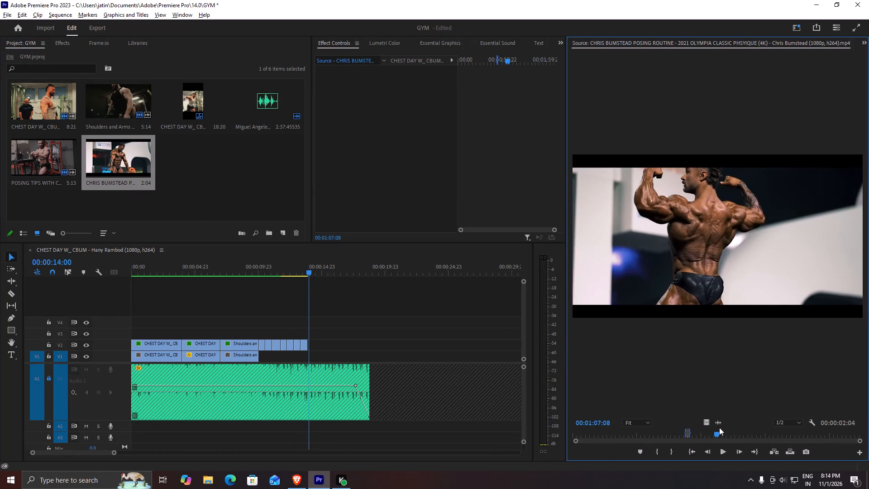
left_click_drag(719, 427, 711, 428)
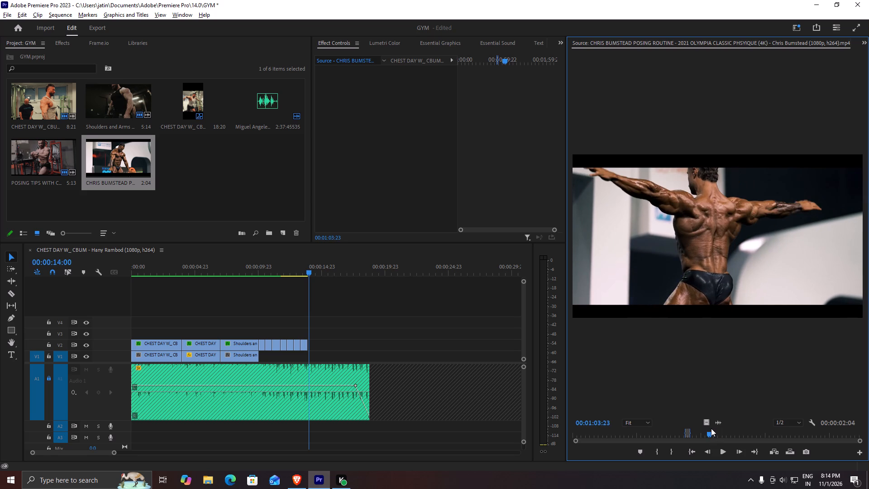
left_click_drag(711, 428, 713, 428)
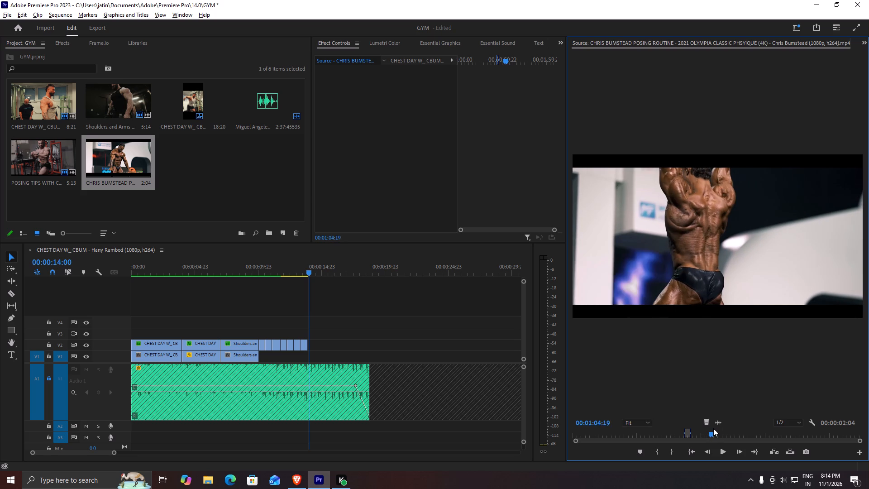
left_click_drag(713, 428, 719, 428)
key("i")
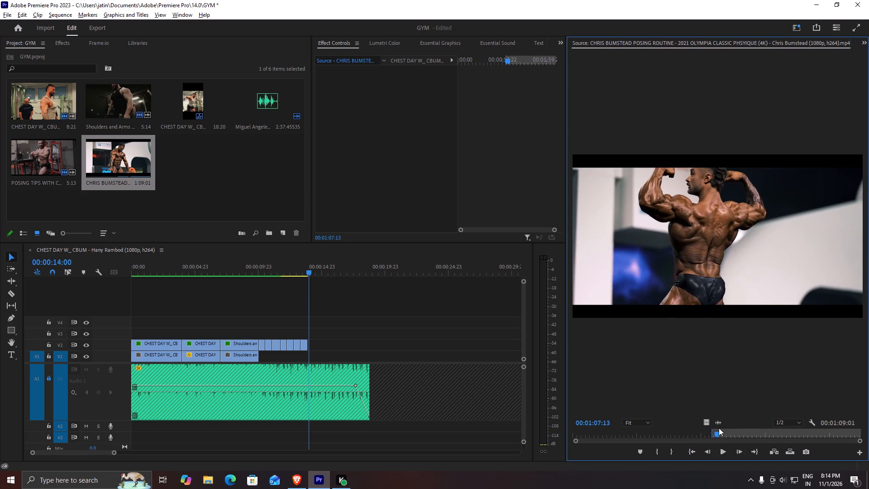
left_click_drag(719, 428, 719, 428)
key("o")
left_click_drag(707, 424, 287, 331)
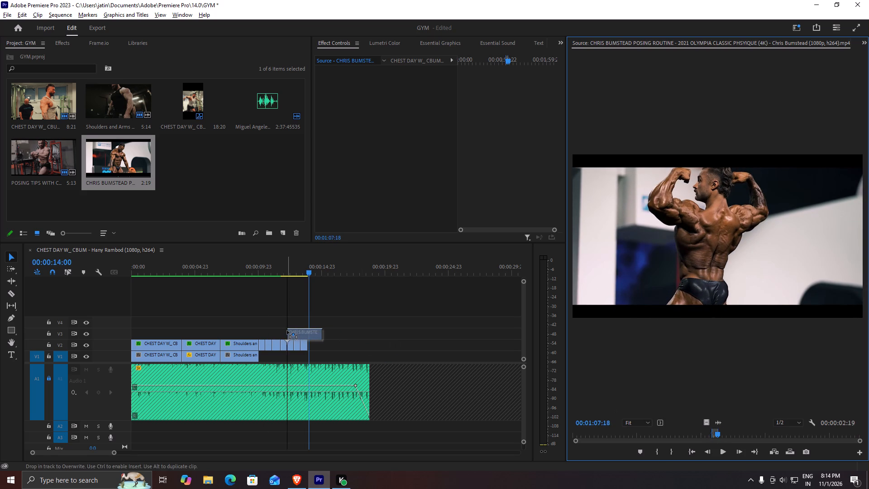
left_click_drag(287, 331, 303, 329)
Shift the back-pose clip on V3 earlier to the preceding clip's start and trim its beginning to 00:00:13:09.
scroll(313, 340, "up", 13, "alt")
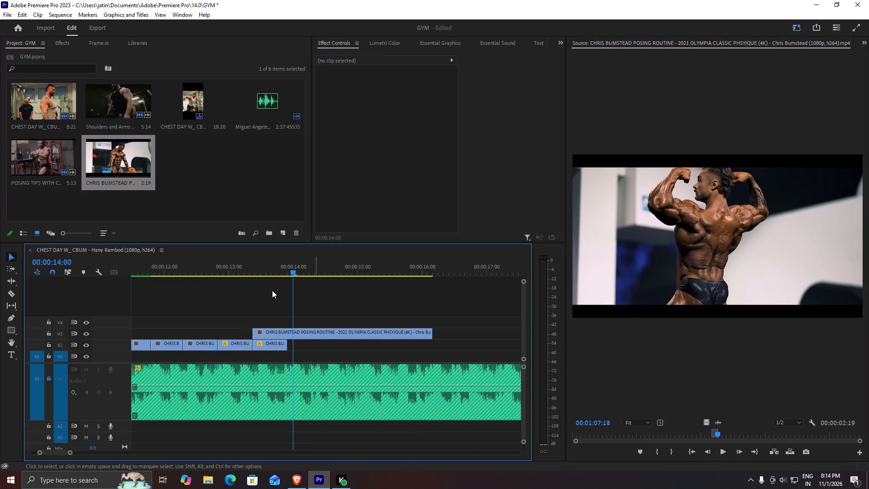
left_click(285, 267)
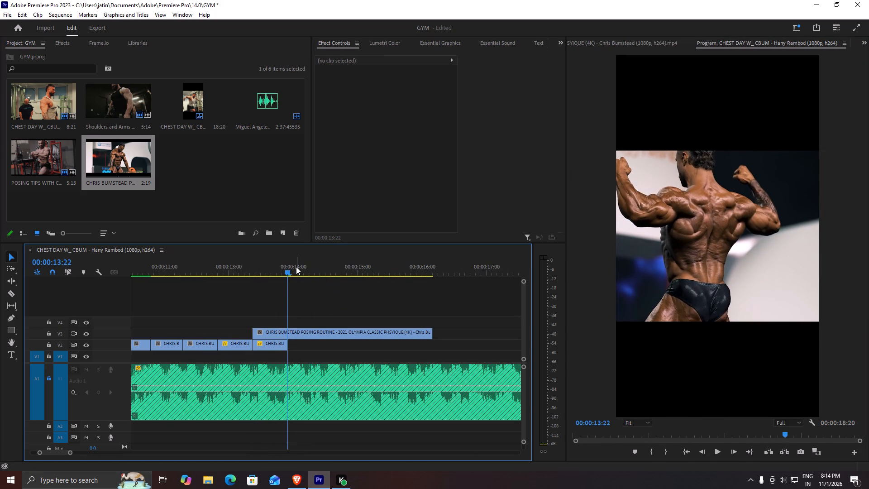
left_click_drag(292, 268, 290, 273)
left_click_drag(334, 329, 318, 329)
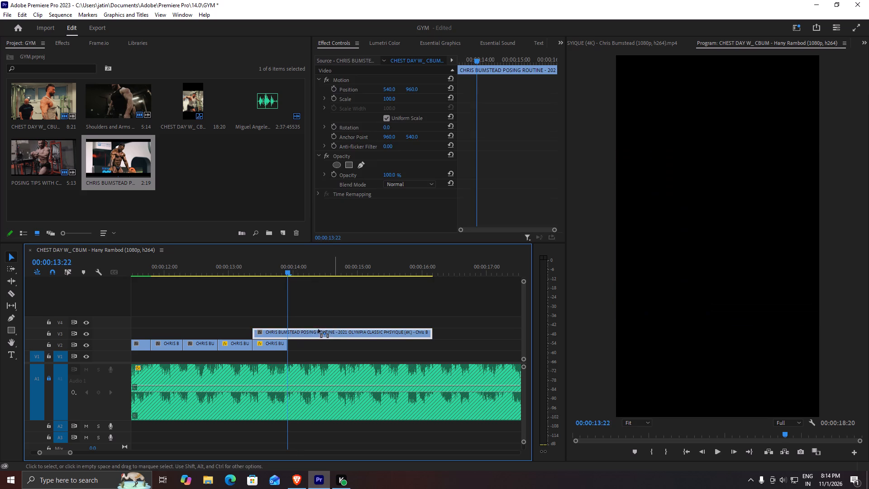
left_click_drag(318, 329, 300, 330)
left_click_drag(218, 331, 254, 331)
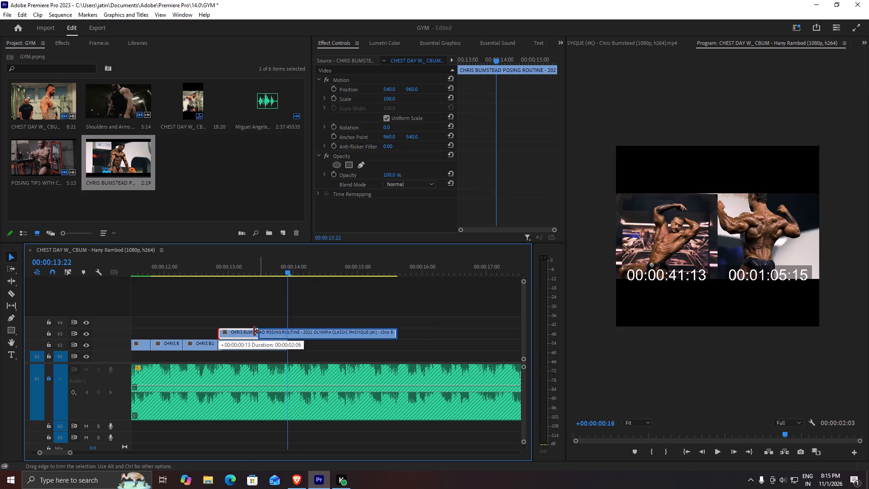
left_click_drag(254, 331, 253, 331)
Trim the V3 back-pose clip's start to 00:00:14:22 and move the shortened clip back to 00:00:13:09.
left_click_drag(278, 263, 246, 279)
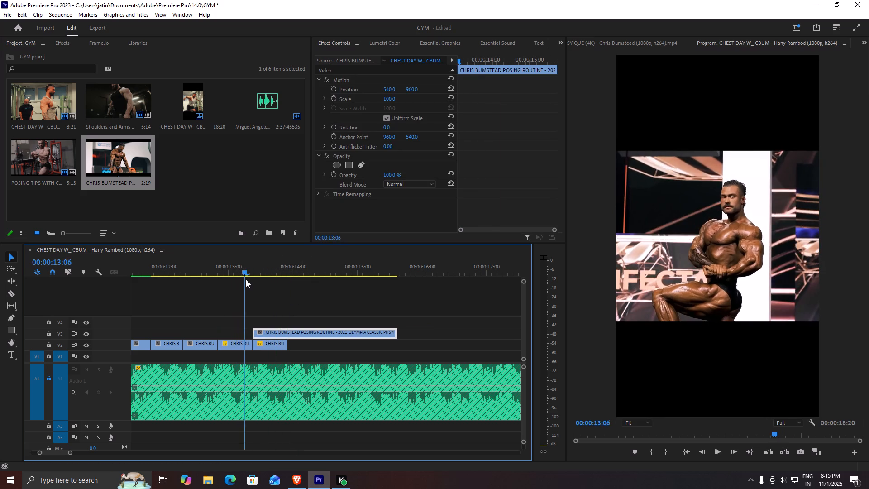
left_click_drag(246, 279, 280, 286)
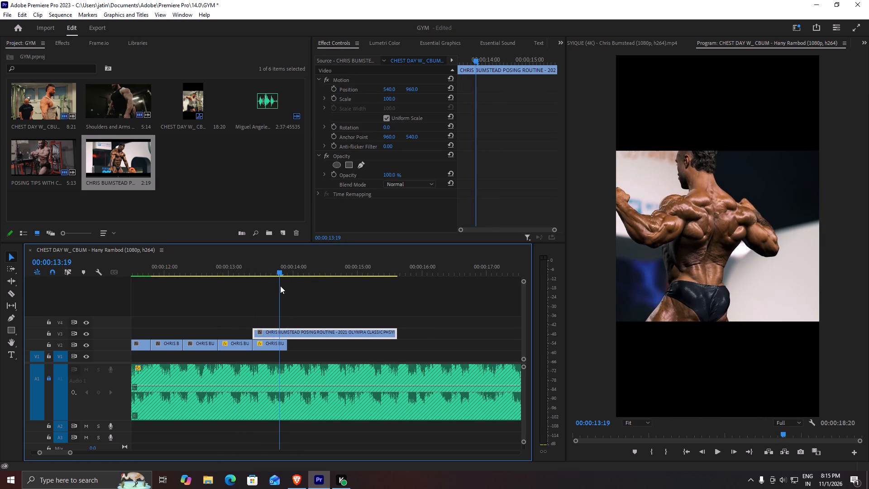
left_click_drag(280, 286, 339, 291)
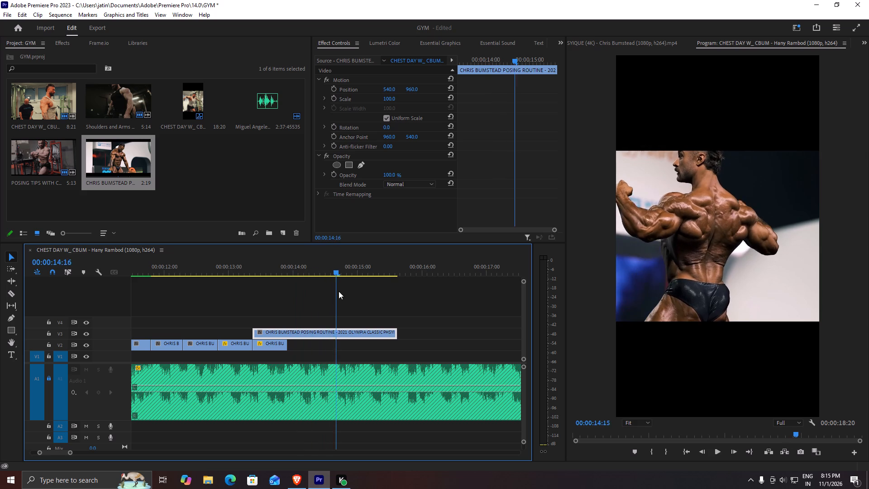
left_click_drag(339, 291, 353, 295)
left_click_drag(254, 330, 363, 331)
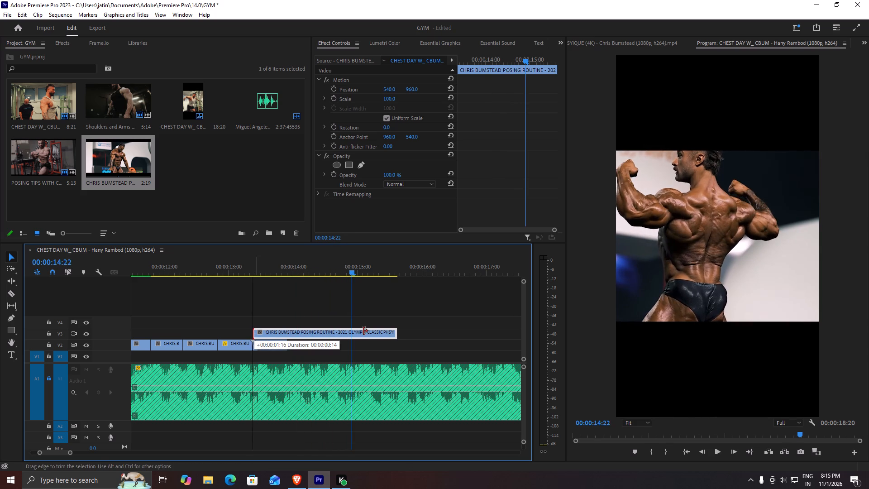
left_click_drag(363, 331, 353, 330)
left_click_drag(371, 334, 269, 336)
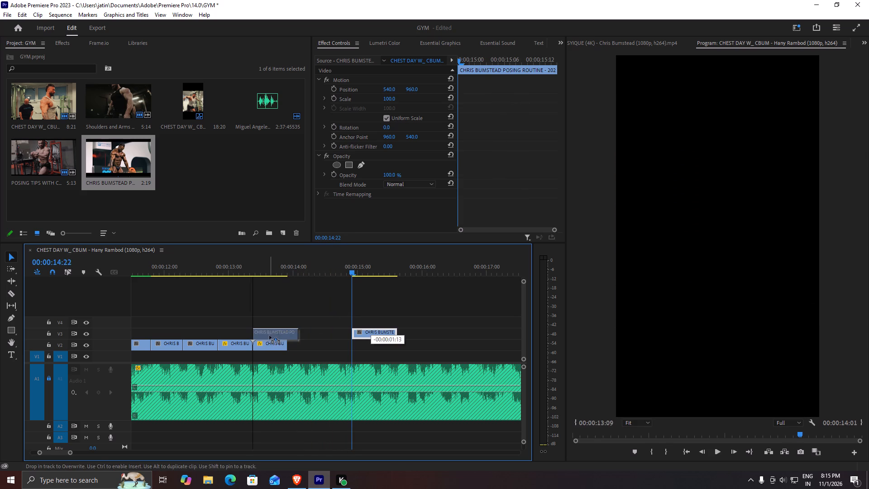
left_click_drag(269, 336, 269, 336)
Play the V3 back-pose clip and trim its end to match the end of the V2 clip below it.
left_click_drag(253, 258, 254, 264)
key("space")
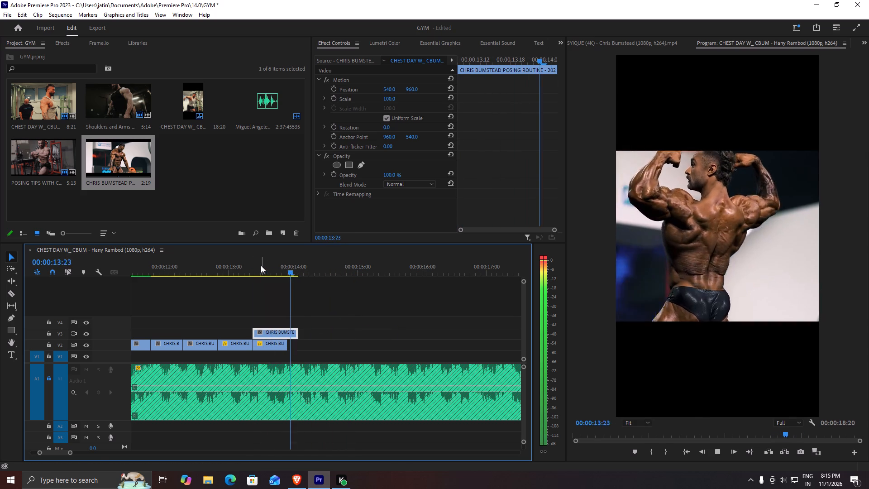
key("space")
left_click_drag(296, 333, 284, 333)
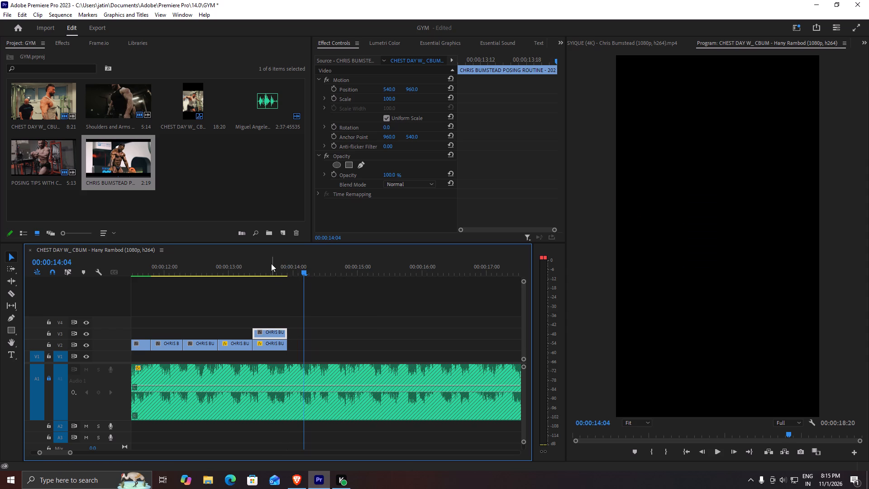
Check the shortened back-pose clip, then move it from V3 to V2 directly after the last kneeling-pose clip.
left_click_drag(270, 258, 232, 258)
key("space")
key("space")
left_click_drag(272, 333, 288, 333)
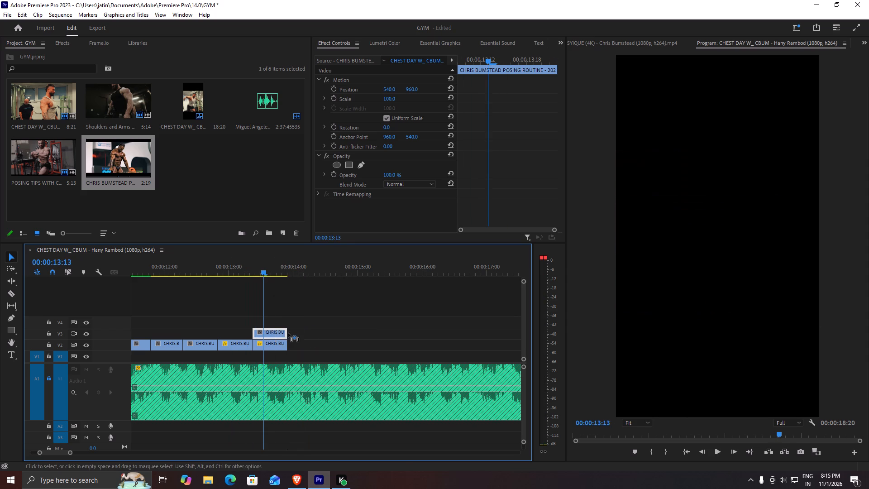
left_click_drag(288, 333, 310, 344)
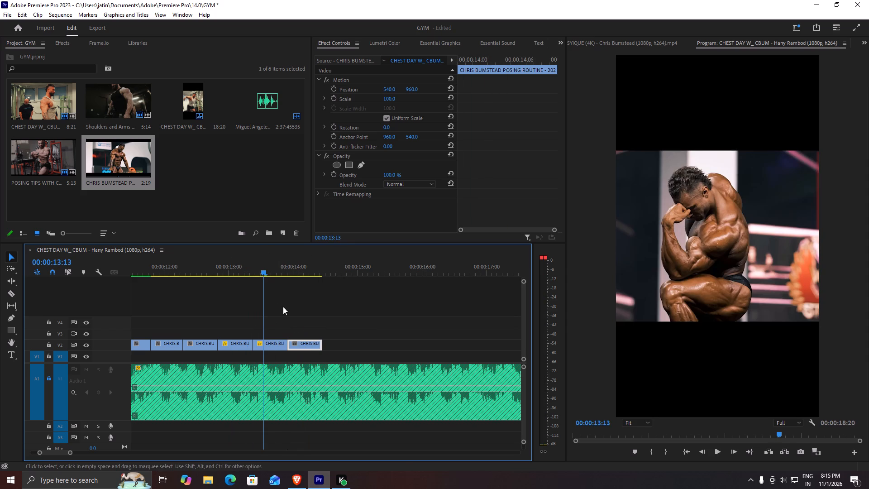
Play back the final posing shots from about 00:00:13:00 to check the added back pose against the music.
scroll(283, 305, "down", 7, "alt")
left_click_drag(276, 273, 263, 271)
key("space")
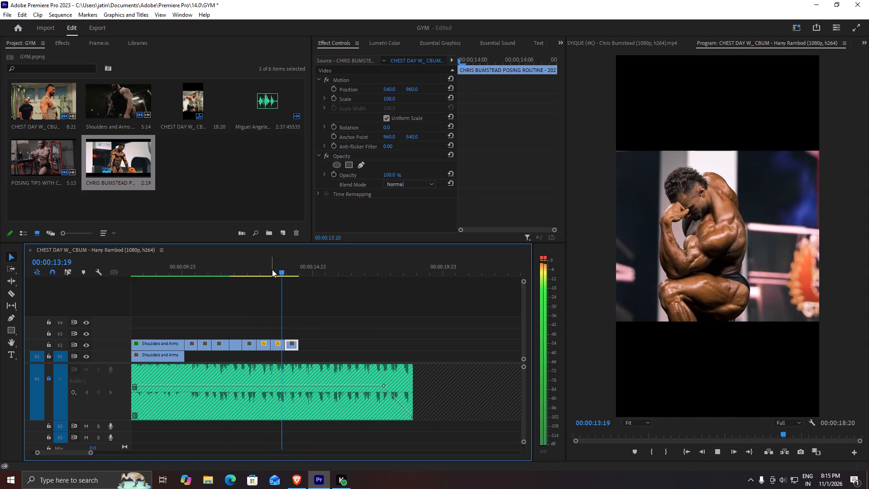
key("space")
left_click_drag(310, 266, 267, 260)
key("space")
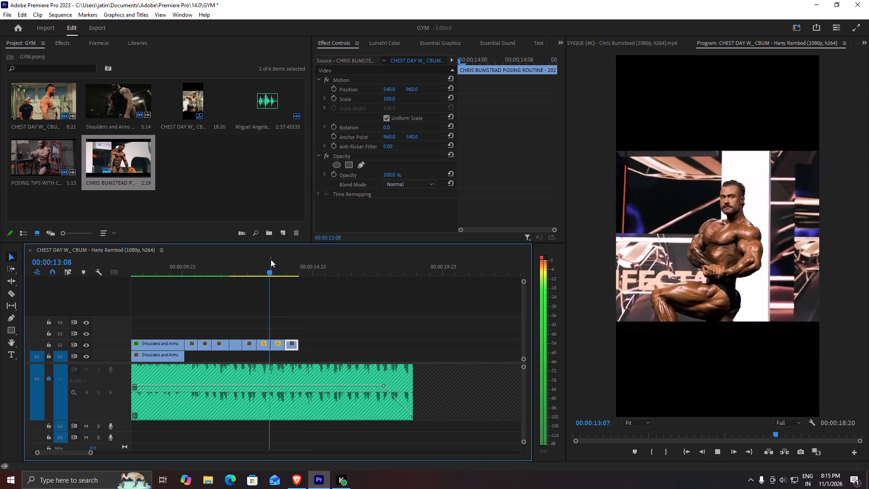
key("space")
Extend the end of the last back-pose clip on V2 by one frame to a 00:00:00:14 duration and play it back.
scroll(320, 324, "up", 7, "alt")
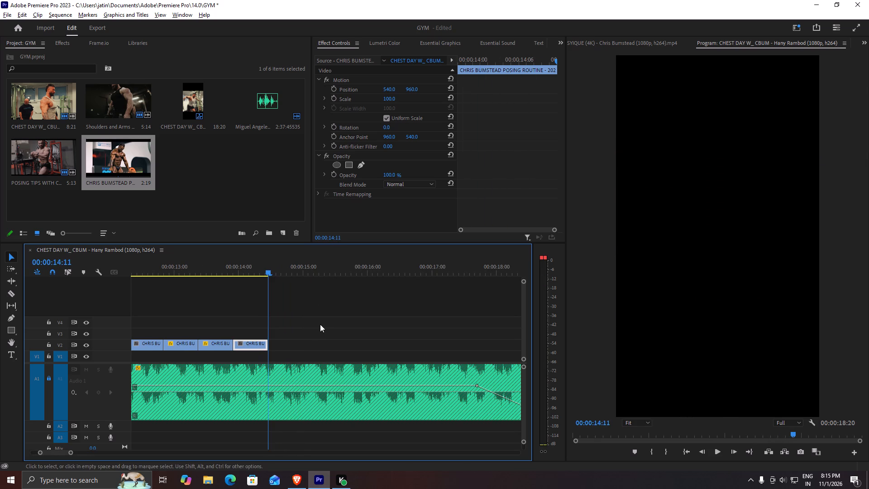
key("space")
key("space")
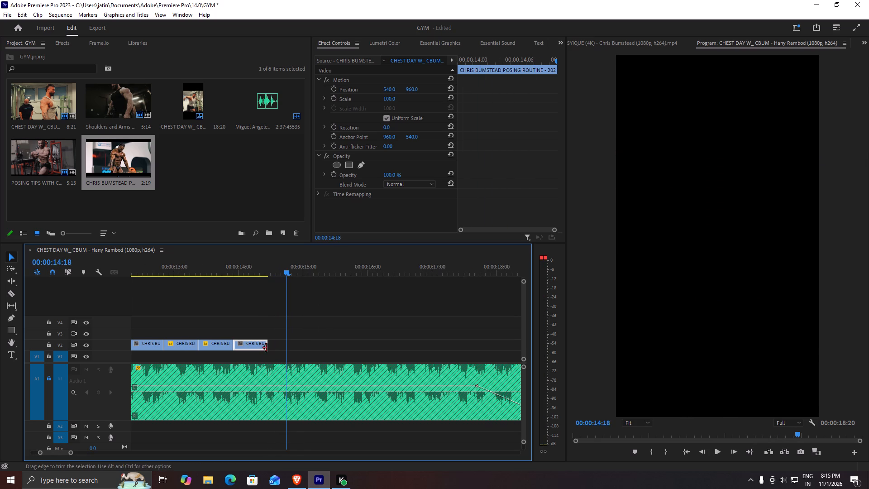
left_click(270, 343)
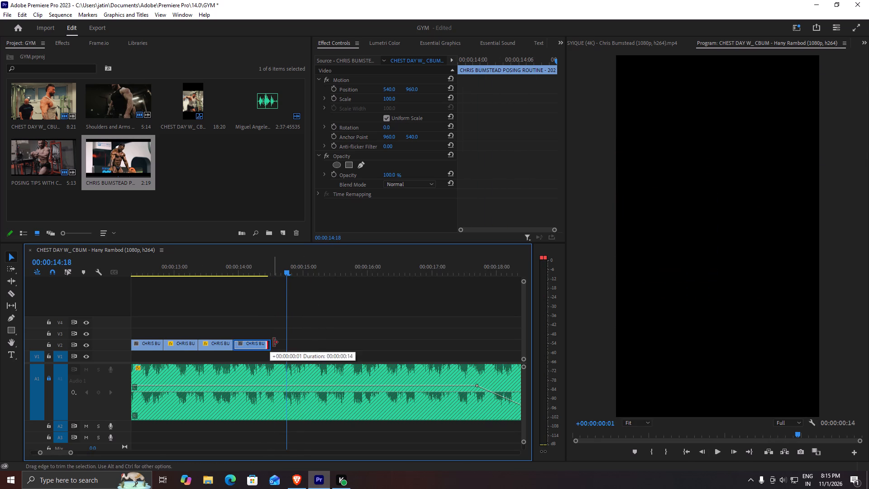
left_click_drag(282, 270, 243, 270)
key("space")
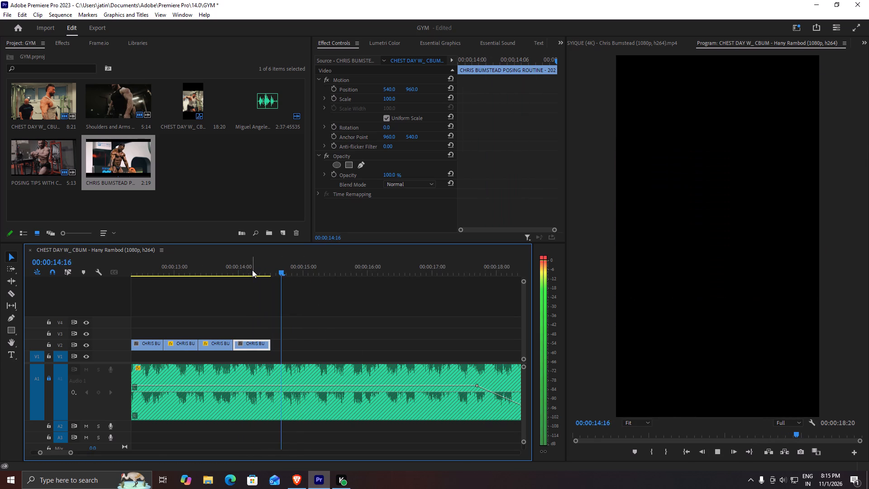
key("space")
Mark the front pose from 00:01:25:07 to 00:01:26:08 in the Chris Bumstead source and place it on V3 where the last V2 clip ends.
scroll(294, 333, "down", 11, "alt")
double_click(119, 144)
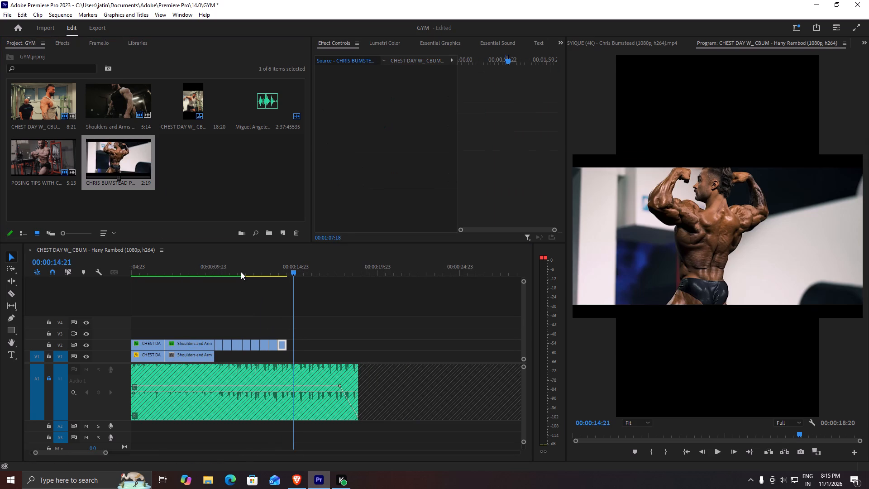
left_click_drag(717, 430, 725, 430)
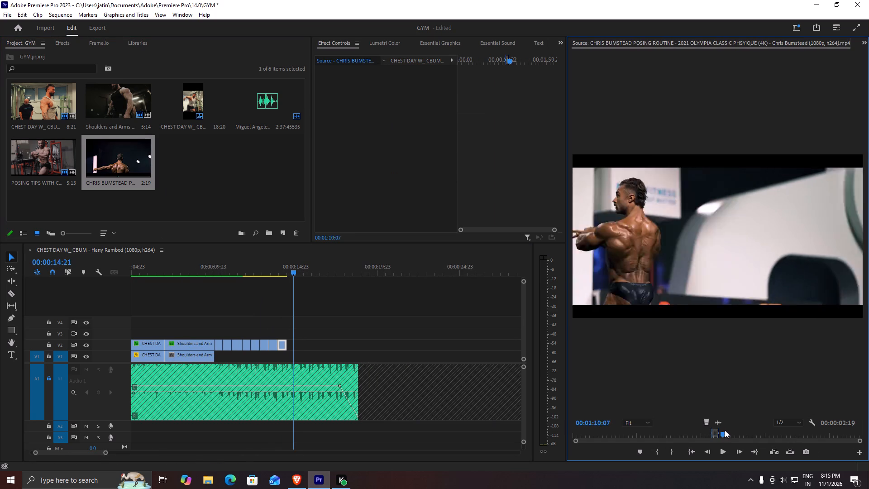
left_click_drag(725, 430, 747, 433)
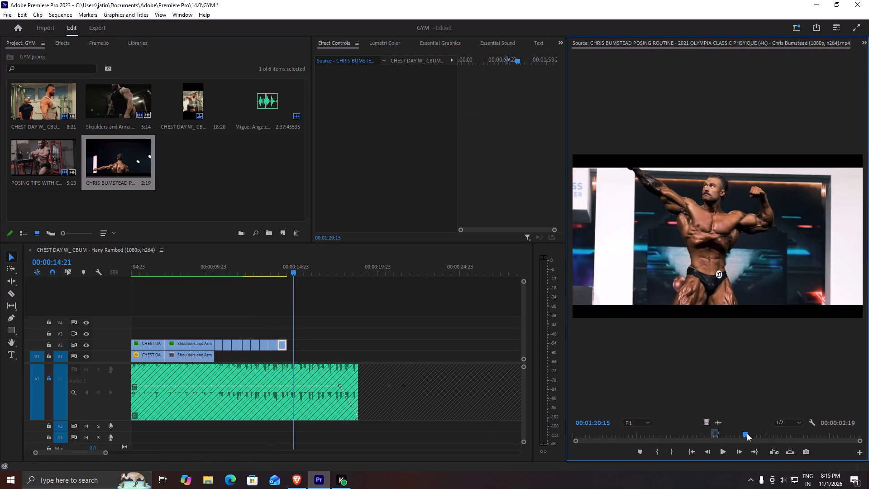
left_click_drag(747, 433, 744, 435)
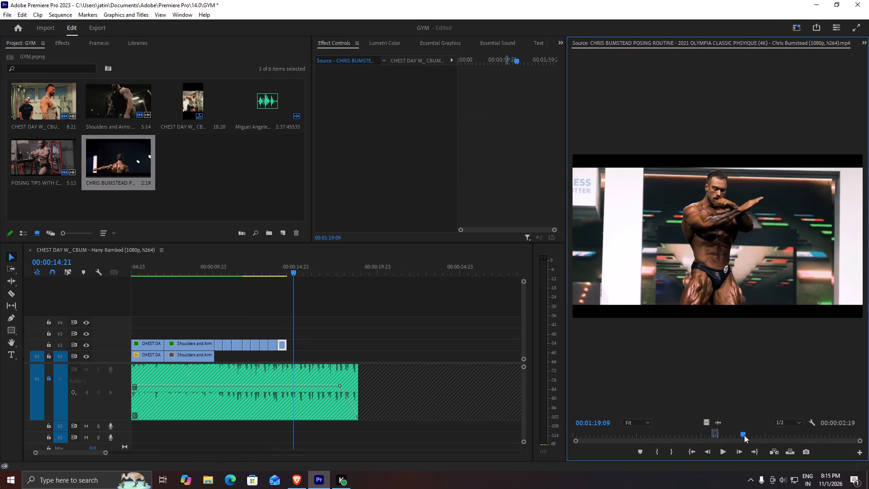
left_click_drag(744, 435, 758, 435)
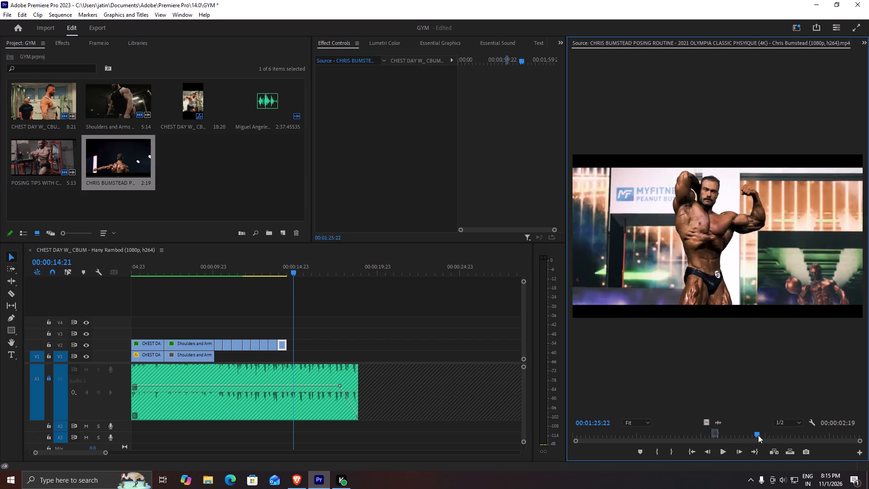
left_click_drag(758, 435, 756, 436)
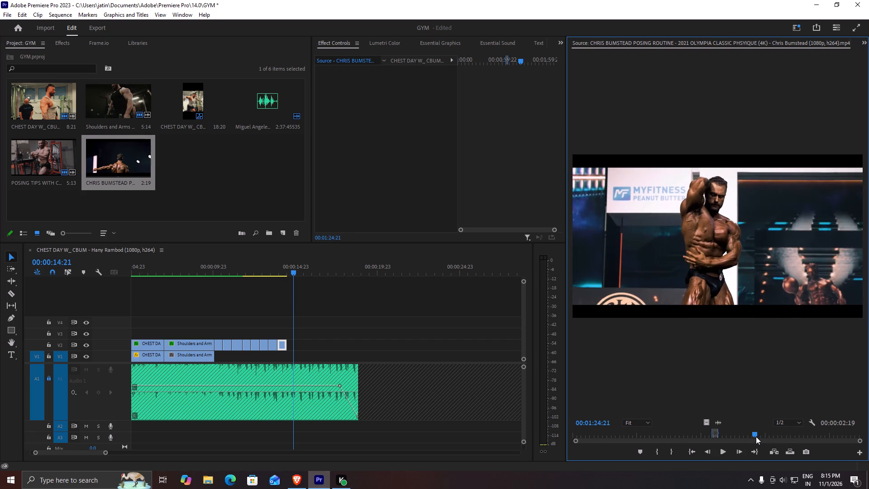
left_click_drag(756, 436, 757, 436)
key("i")
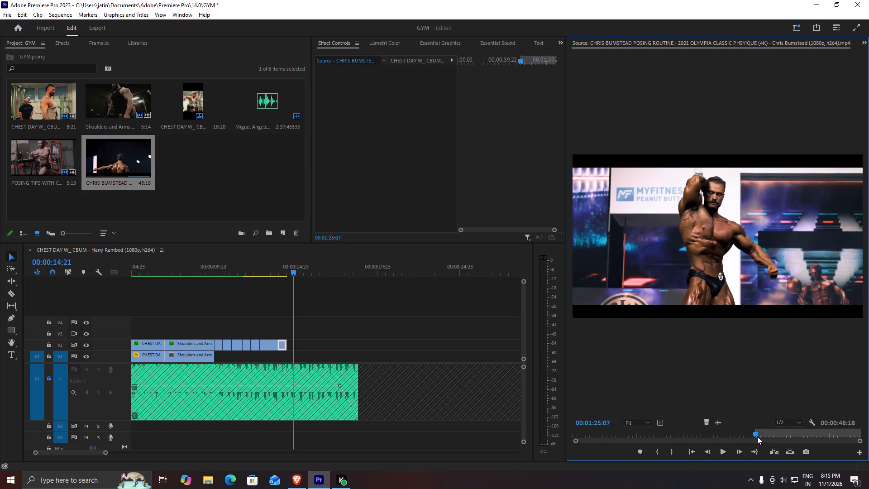
left_click_drag(757, 436, 759, 436)
key("o")
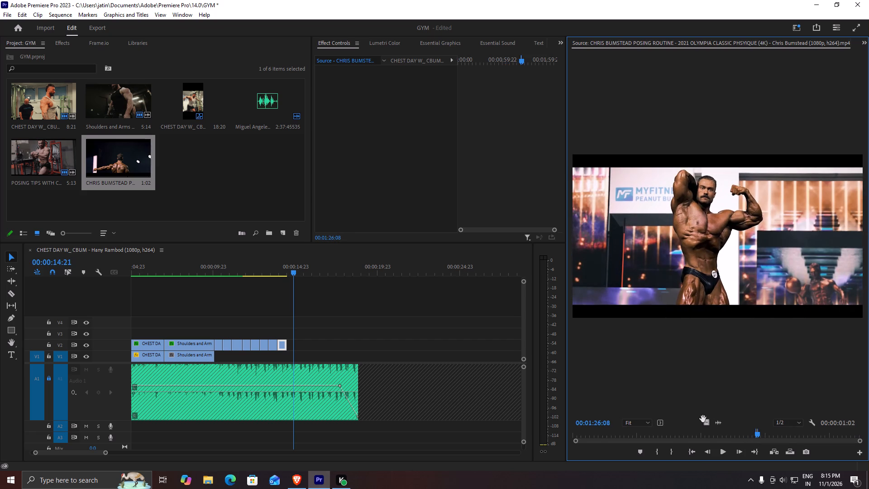
left_click_drag(706, 421, 288, 331)
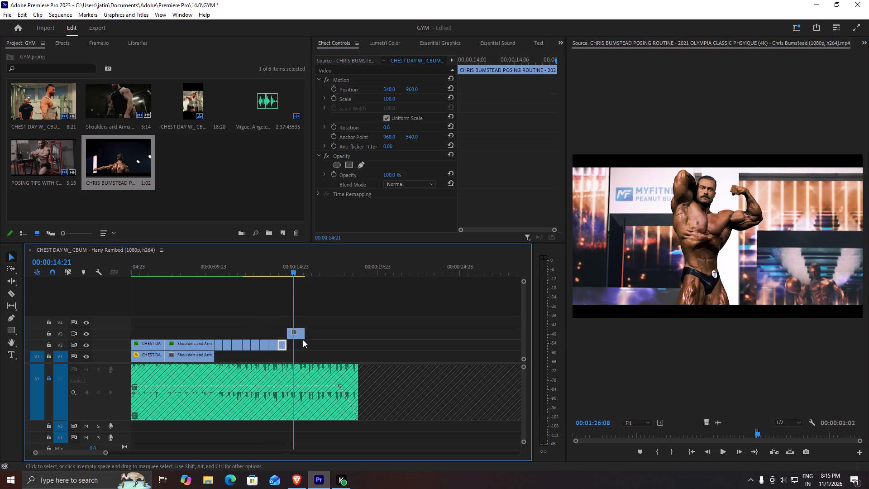
Align the front-pose clip on V3 with the start of the last V2 clip and trim its end to 00:00:14:12 to match that clip.
left_click(300, 336)
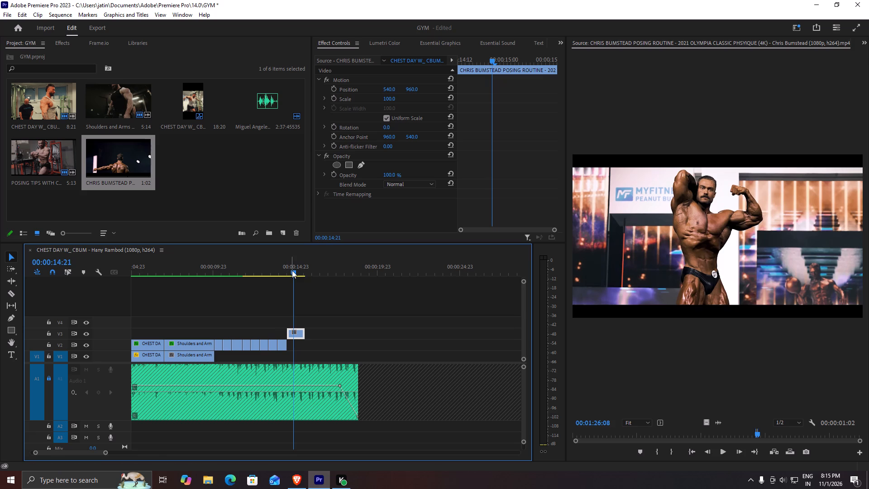
left_click_drag(296, 333, 286, 333)
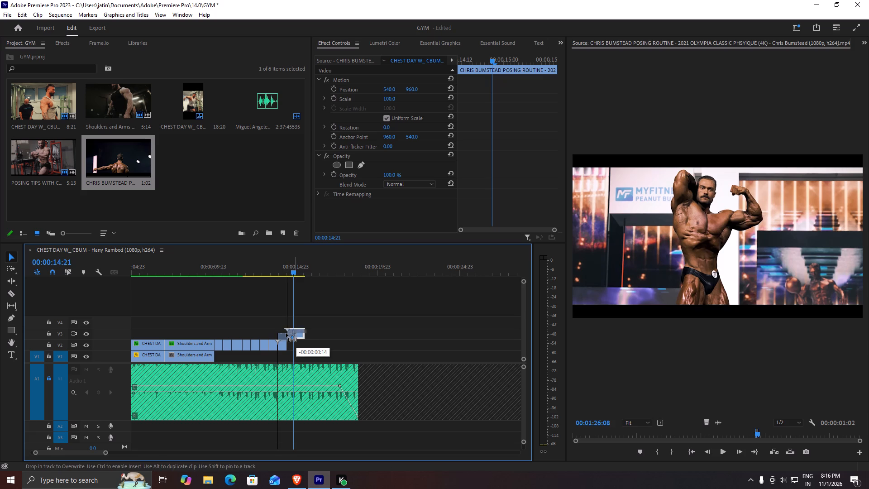
left_click_drag(286, 333, 286, 333)
left_click_drag(273, 273, 280, 273)
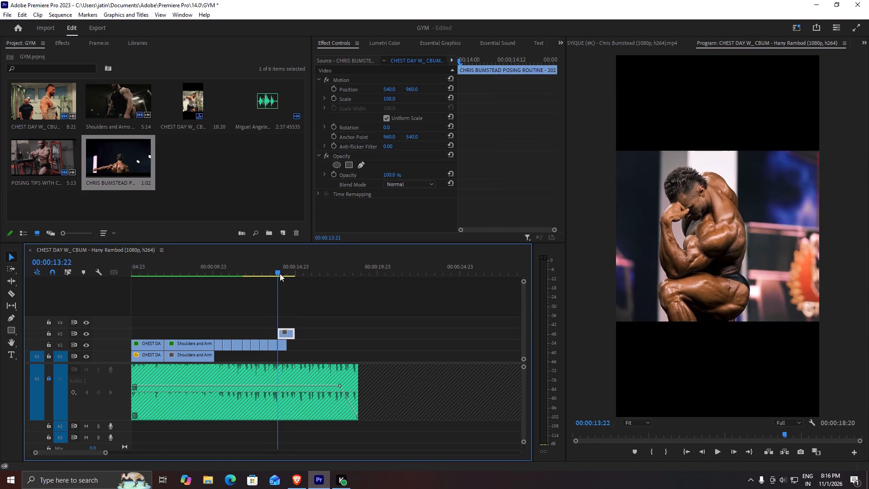
left_click_drag(280, 273, 288, 273)
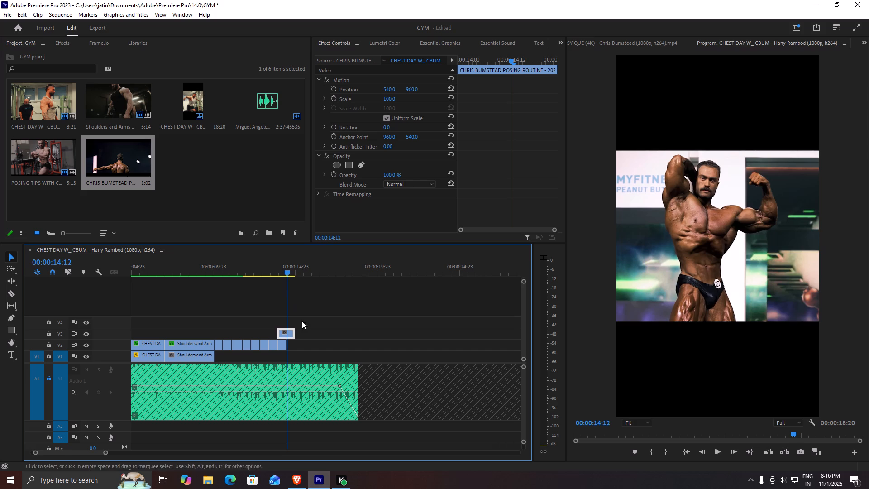
scroll(290, 345, "up", 6, "alt")
left_click_drag(298, 331, 288, 332)
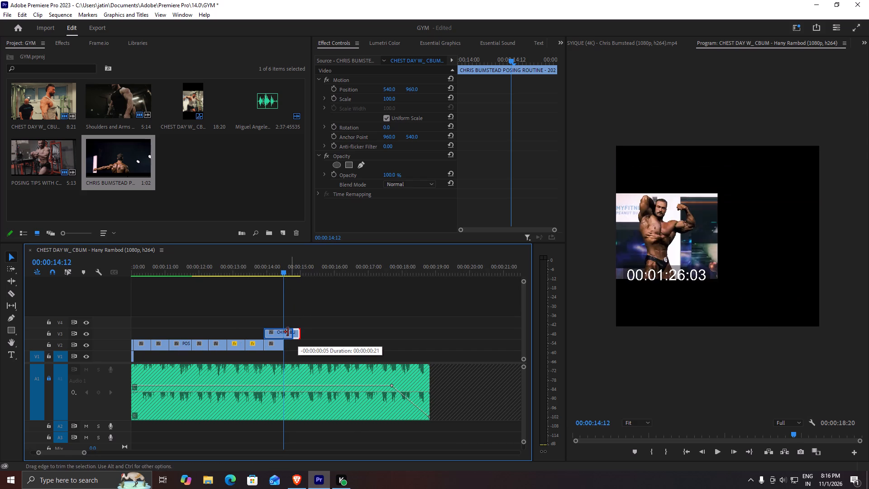
left_click_drag(288, 332, 283, 332)
Move the shortened front-pose clip to V2 directly after the last back-pose clip and play the sequence from about 00:00:09:00.
left_click_drag(275, 333, 295, 335)
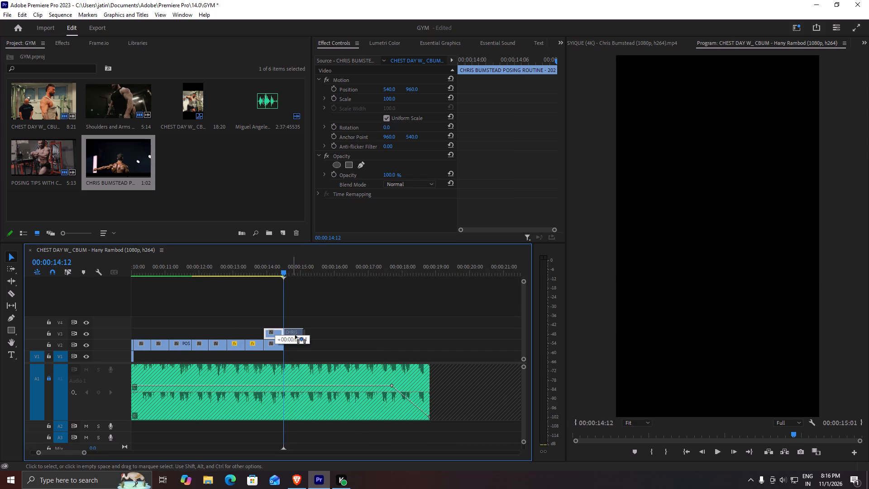
left_click_drag(295, 335, 296, 343)
left_click_drag(278, 264, 263, 263)
scroll(316, 319, "down", 3, "alt")
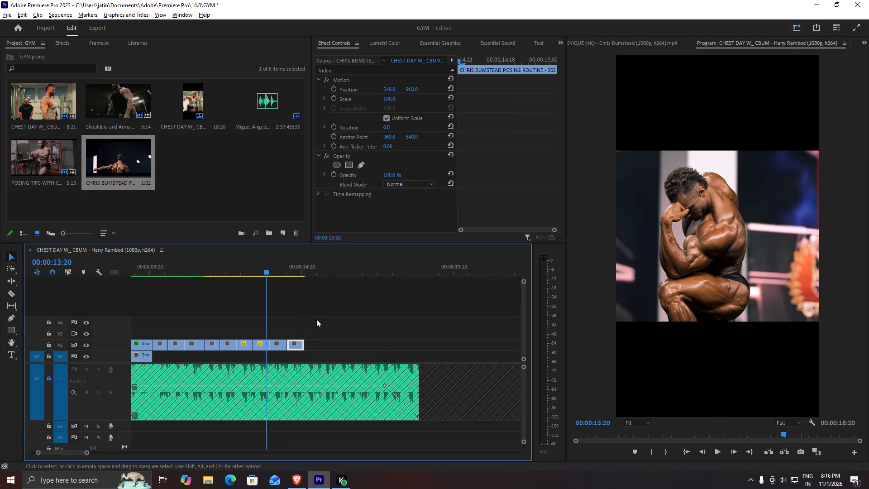
scroll(316, 319, "down", 5, "alt")
left_click(227, 266)
key("space")
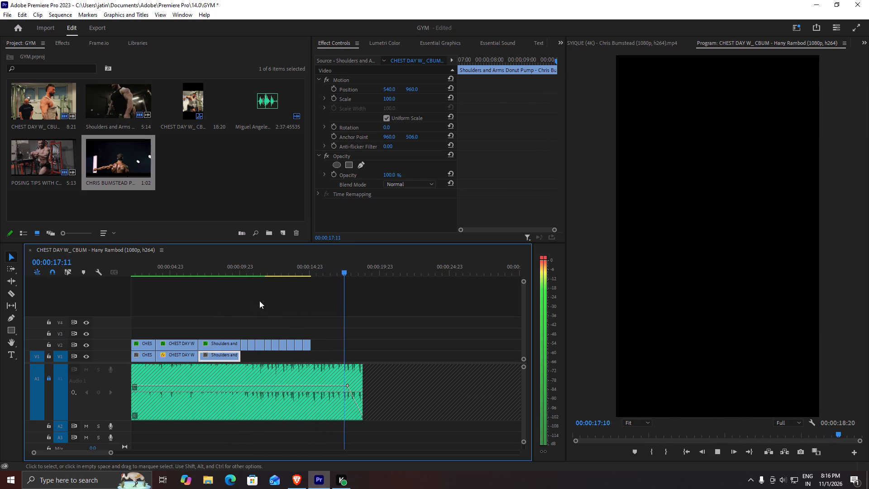
key("space")
Mark the hands-on-waist front pose from 00:01:30:18 to 00:01:32:01 in the Chris Bumstead source and place it on V3 above the last V2 clip.
left_click_drag(319, 271, 309, 272)
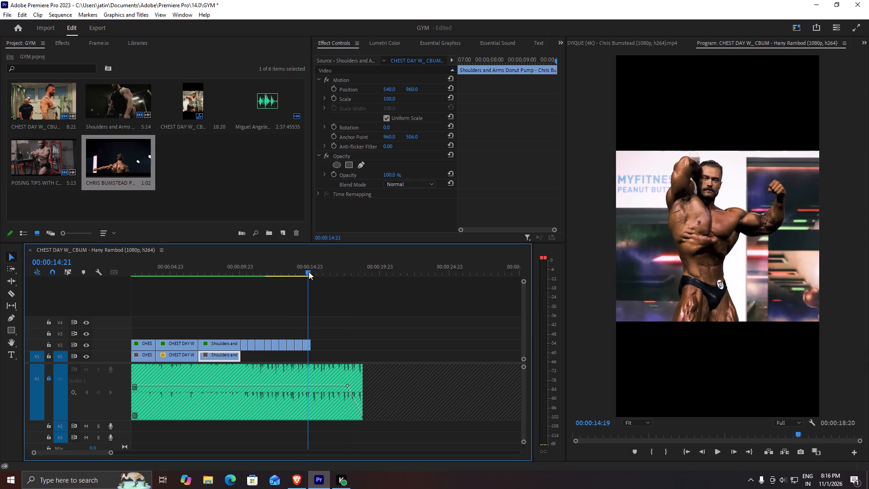
left_click_drag(309, 272, 310, 272)
double_click(124, 158)
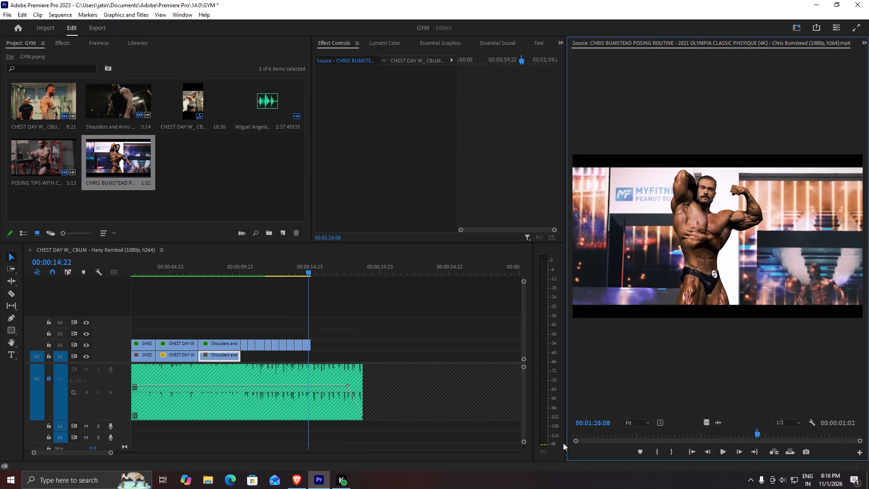
left_click_drag(757, 432, 760, 432)
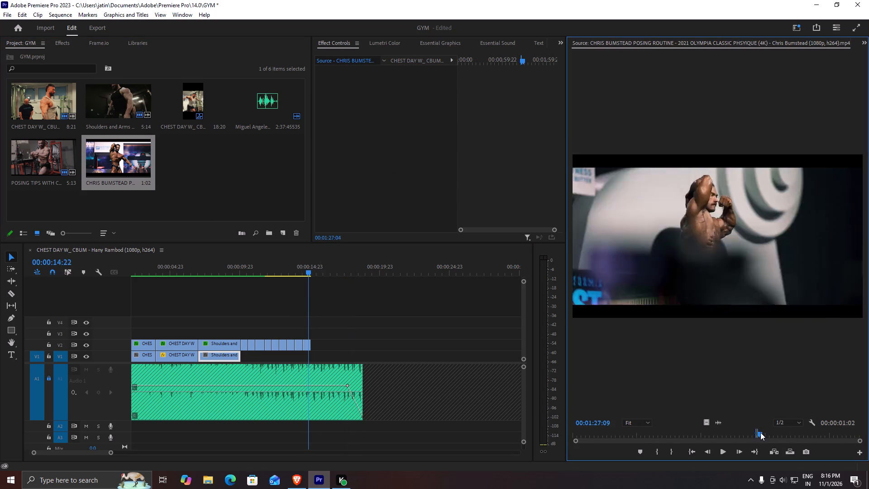
left_click_drag(760, 432, 768, 431)
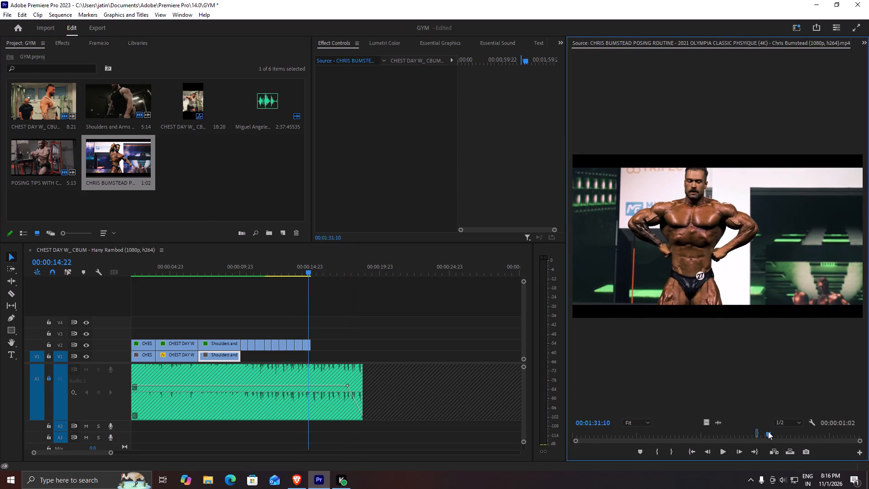
left_click_drag(768, 431, 767, 431)
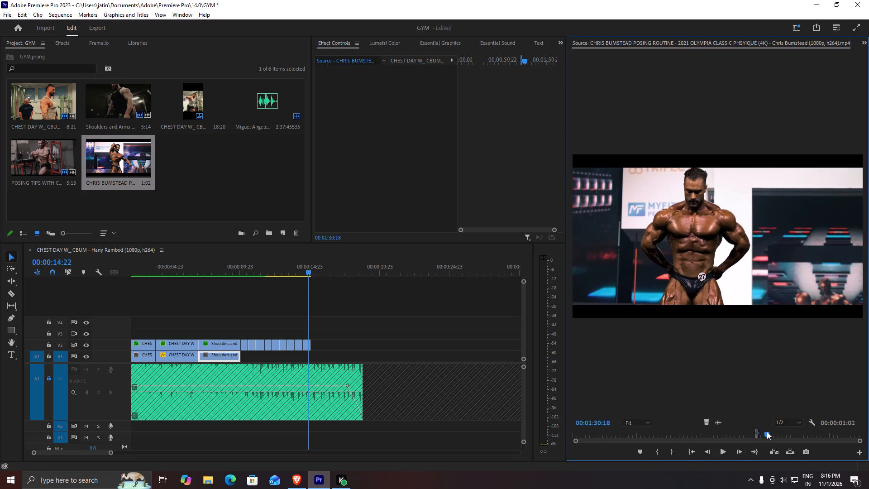
left_click_drag(767, 431, 769, 431)
key("i")
key("o")
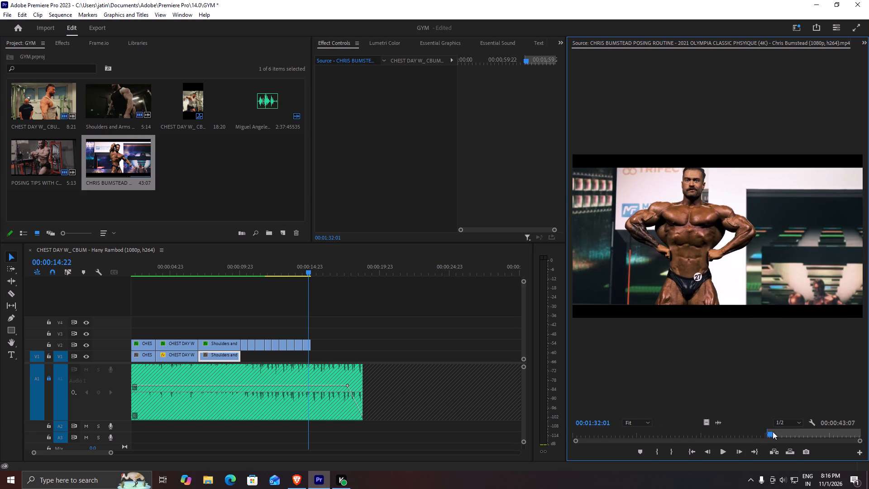
left_click_drag(709, 420, 296, 329)
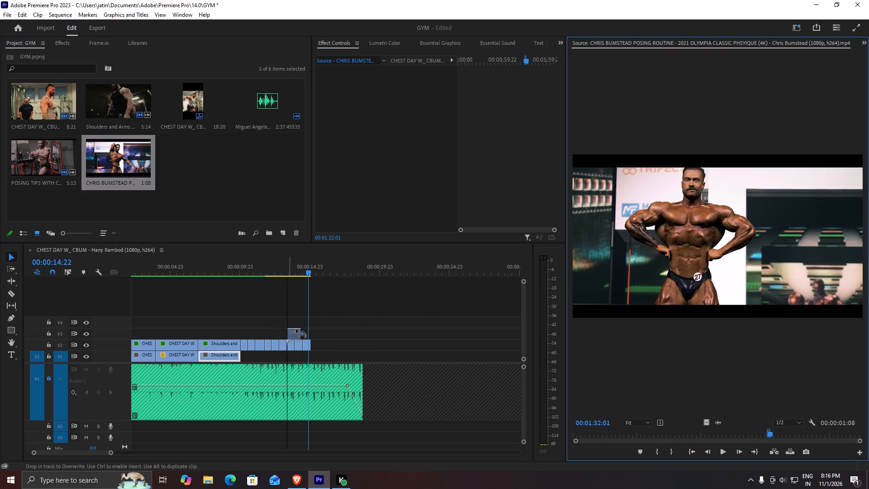
left_click_drag(296, 329, 305, 330)
Trim the new V3 clip's start to 00:00:15:04, align it over the last V2 clip, and shorten its end to match that clip.
scroll(331, 335, "up", 6, "alt")
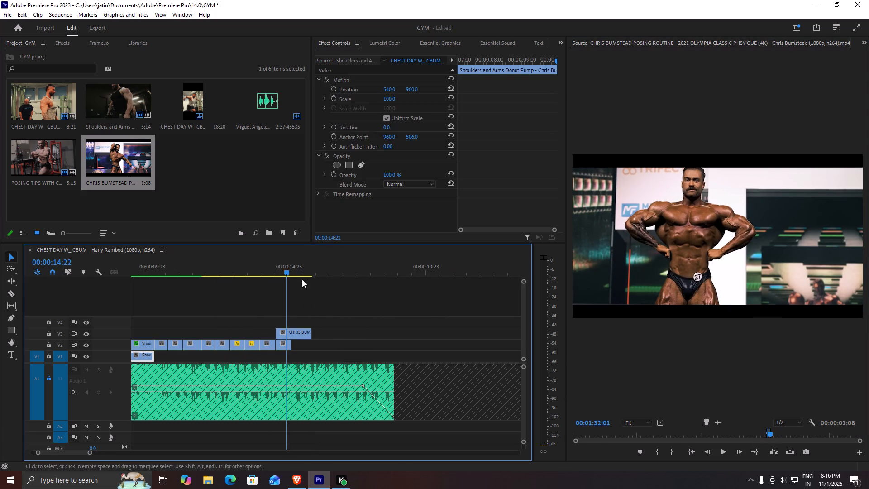
left_click_drag(292, 270, 286, 267)
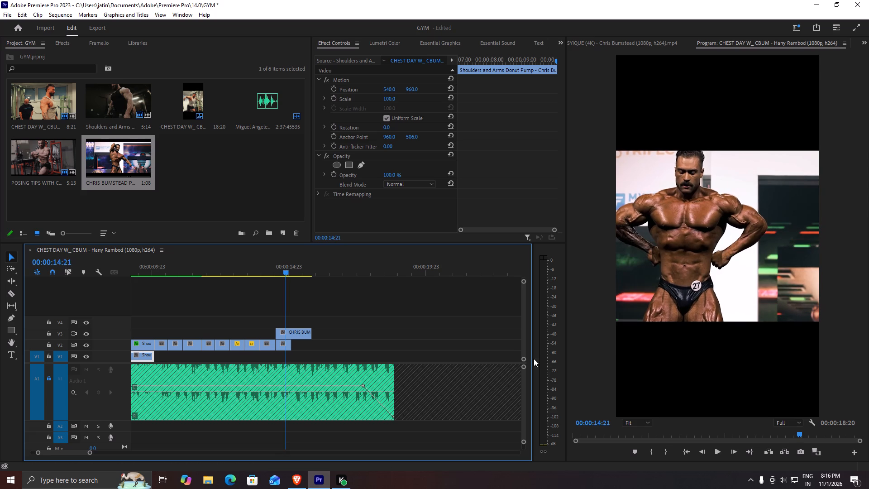
left_click_drag(280, 269, 278, 269)
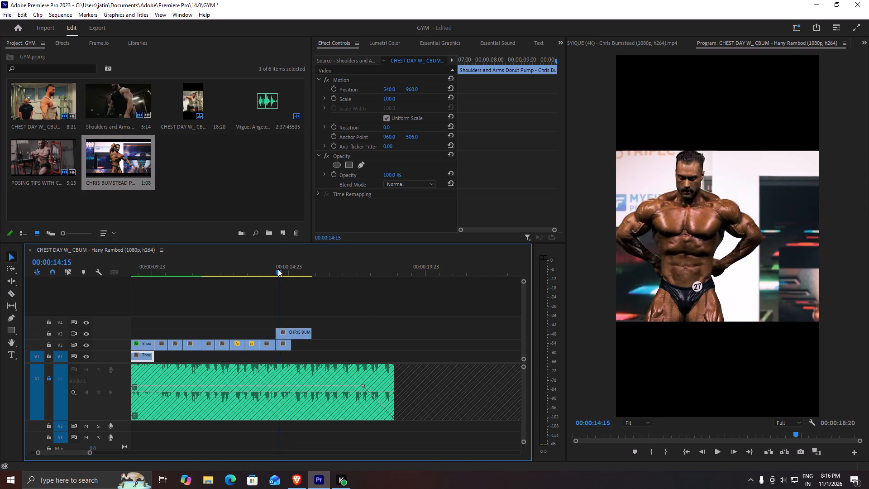
left_click_drag(278, 269, 298, 270)
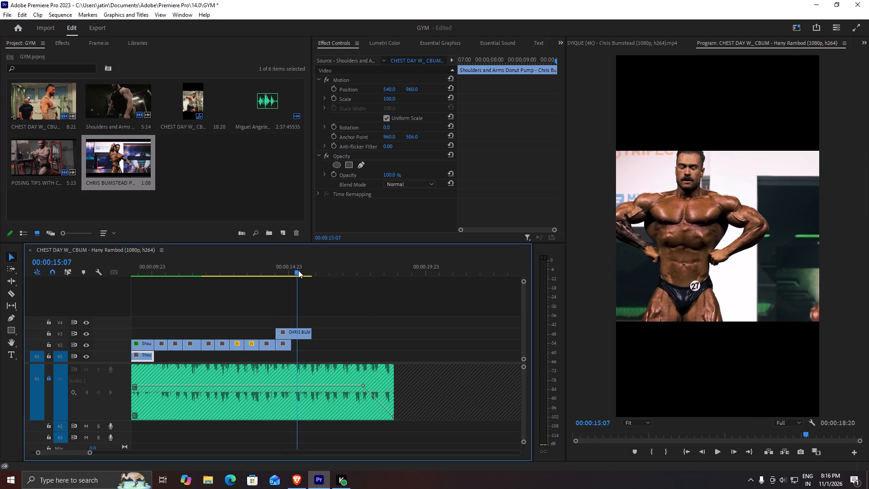
left_click_drag(298, 270, 294, 272)
left_click_drag(277, 336, 294, 334)
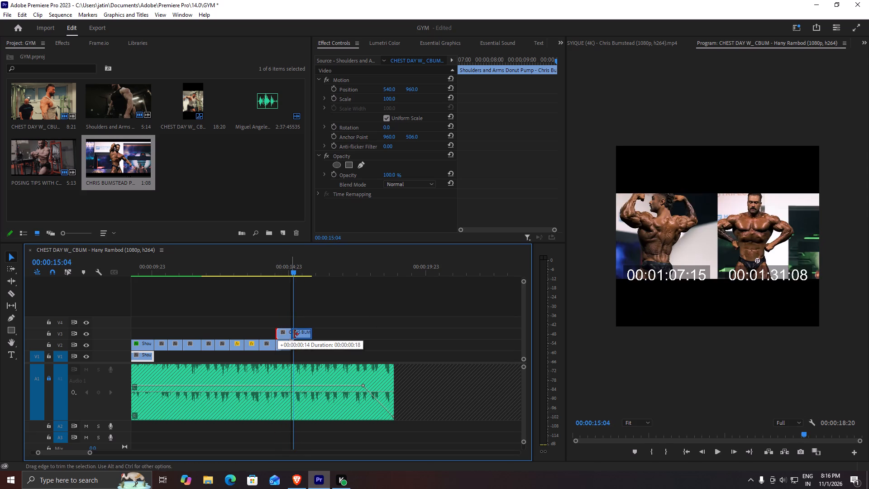
left_click_drag(294, 334, 295, 334)
left_click_drag(305, 333, 290, 333)
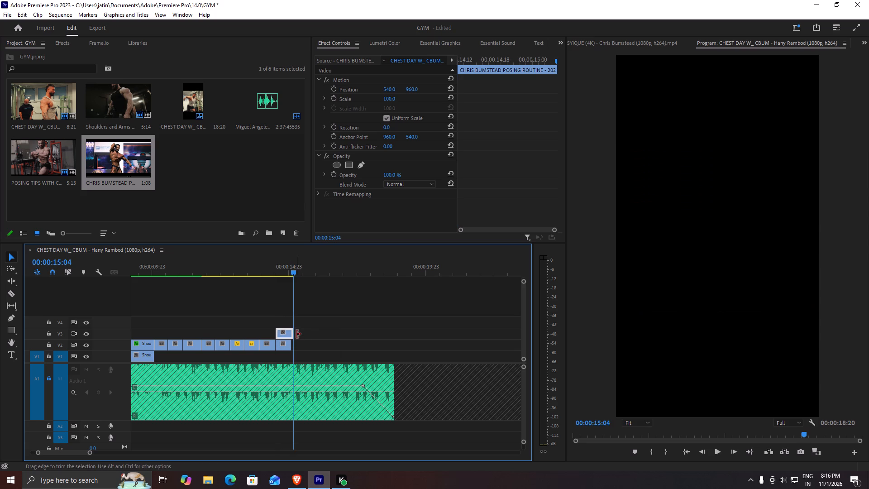
left_click(293, 334)
Move the shortened hands-on-waist clip to V2 directly after the previous front-pose clip and play back the join.
left_click_drag(279, 332, 283, 336)
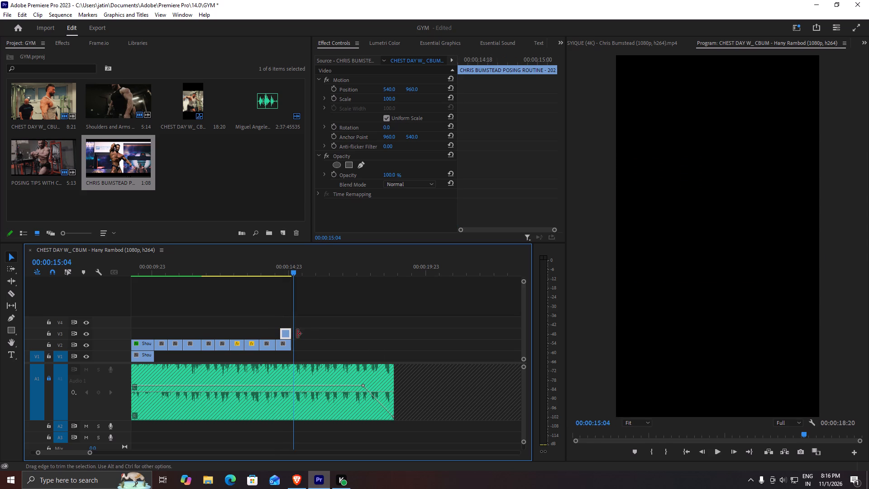
key("ctrl+z")
left_click(286, 334)
left_click_drag(287, 335, 292, 334)
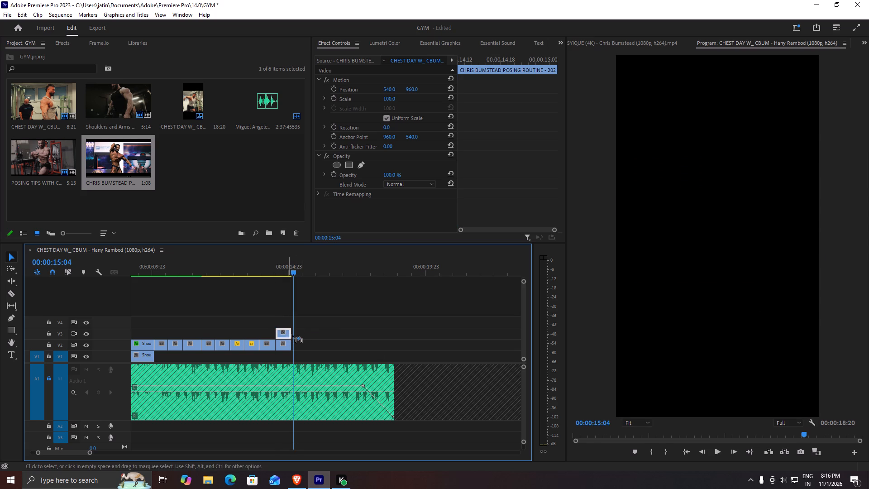
left_click_drag(292, 334, 298, 343)
scroll(299, 344, "up", 6, "alt")
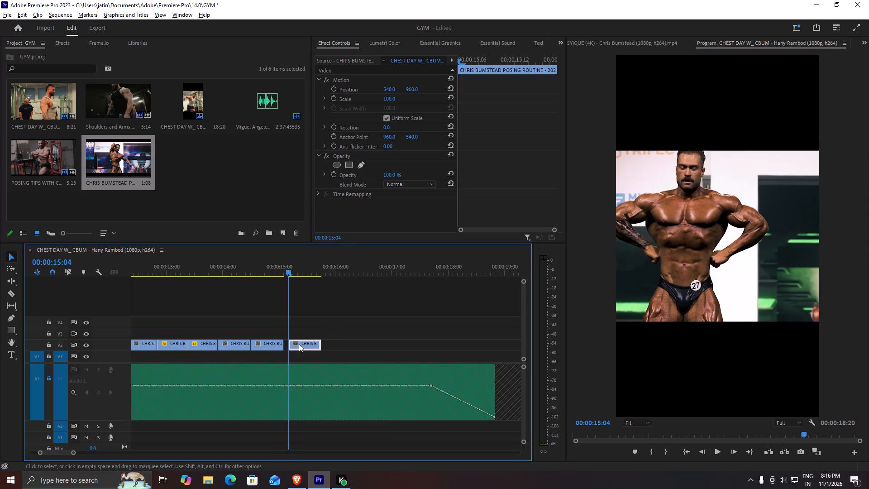
left_click_drag(306, 343, 299, 344)
scroll(281, 287, "down", 7, "alt")
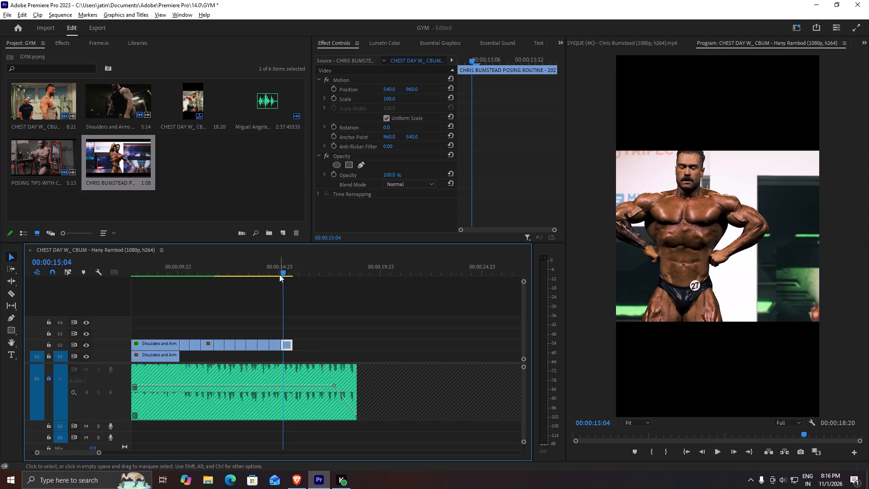
left_click_drag(273, 257, 267, 262)
key("space")
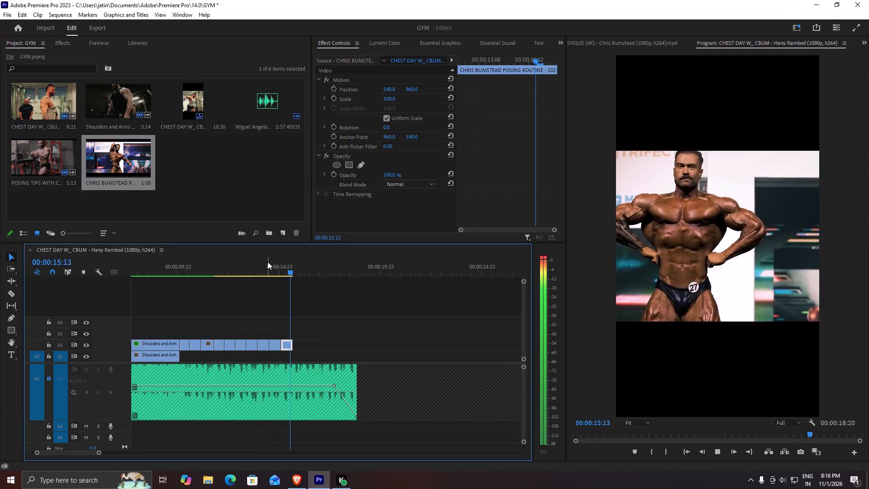
key("space")
Reframe the last V2 clip by setting its horizontal position to 710, and play back the final shots.
left_click(287, 348)
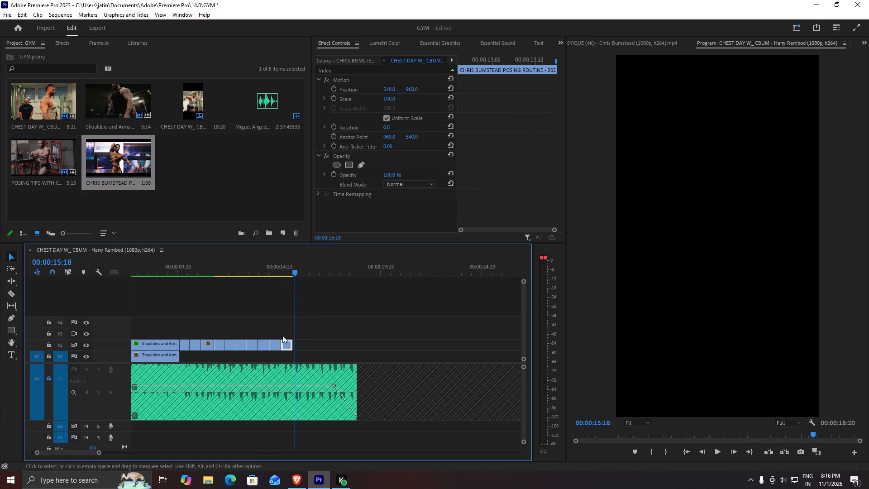
left_click_drag(298, 266, 290, 269)
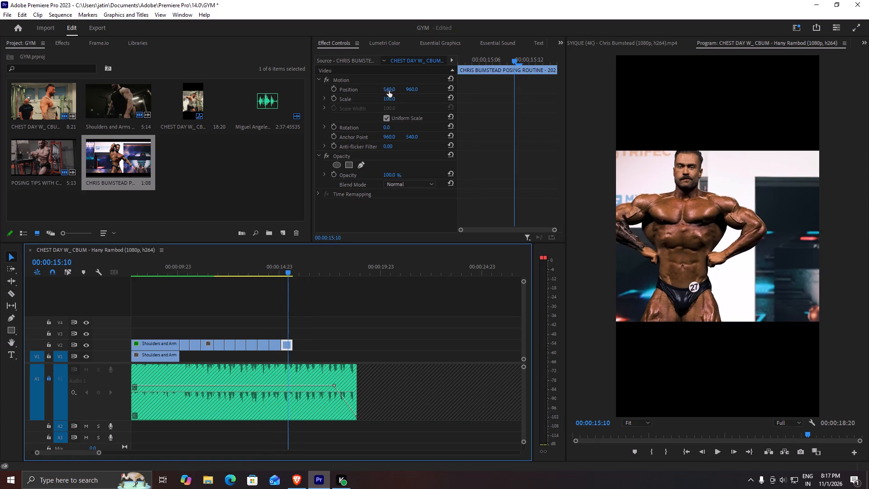
left_click_drag(389, 91, 473, 97)
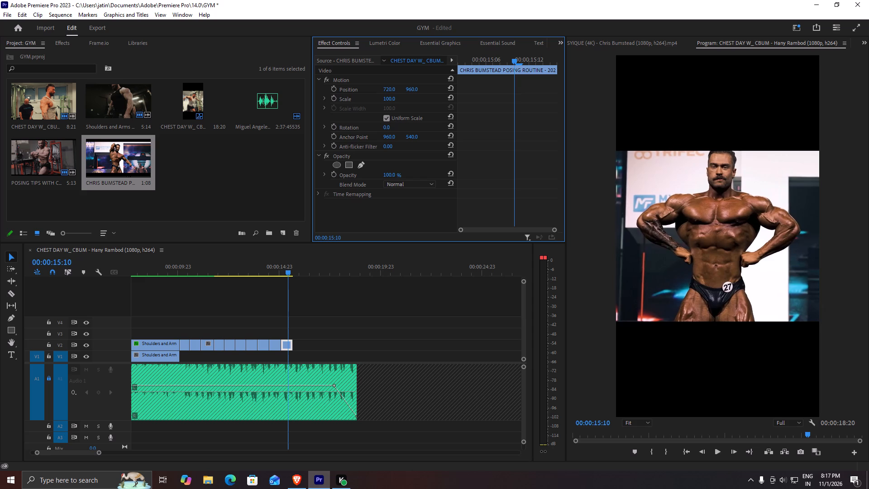
left_click_drag(473, 97, 469, 97)
left_click_drag(281, 268, 263, 268)
key("space")
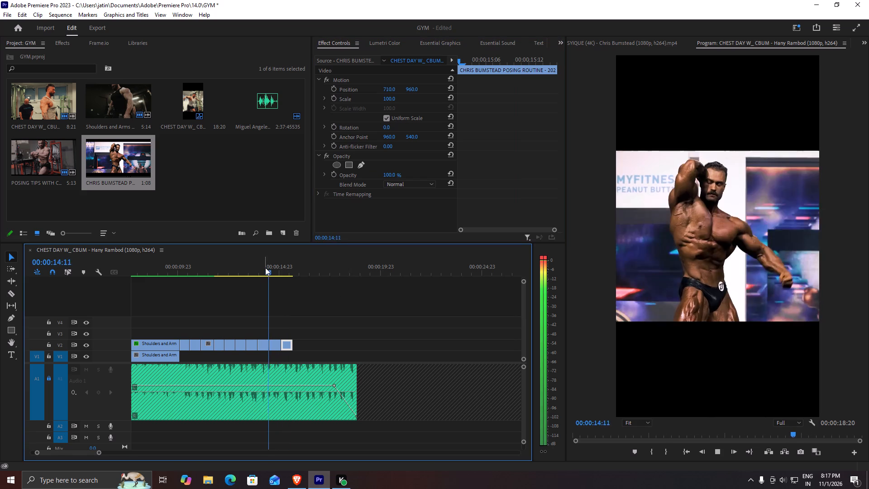
key("space")
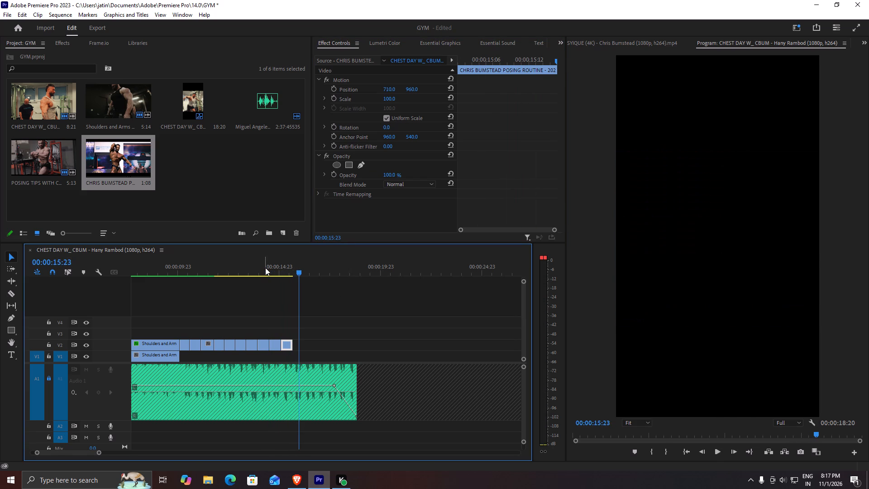
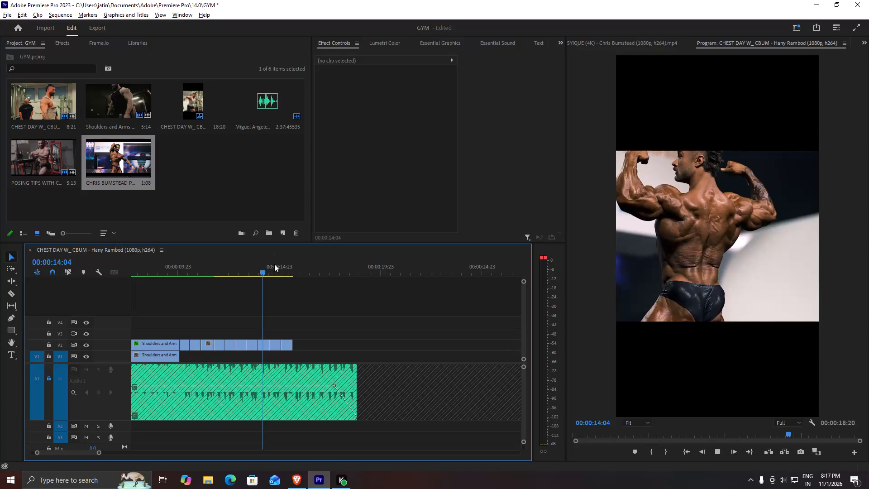
Play back the final posing shots and let the music run through to its fade-out.
key("space")
key("space")
key("space")
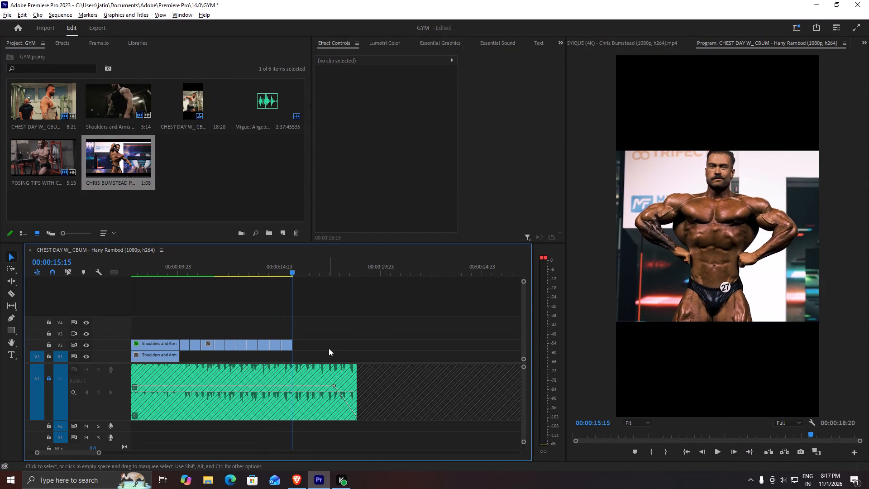
key("space")
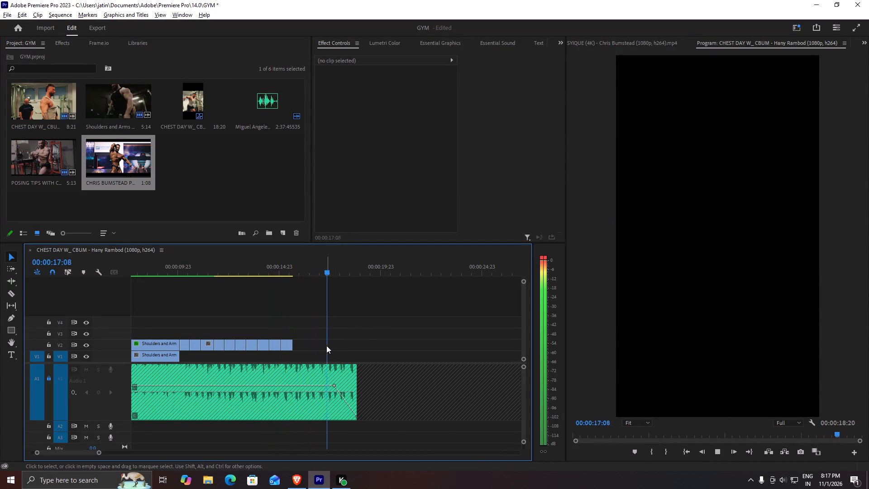
left_click_drag(352, 253, 331, 272)
left_click_drag(320, 271, 306, 271)
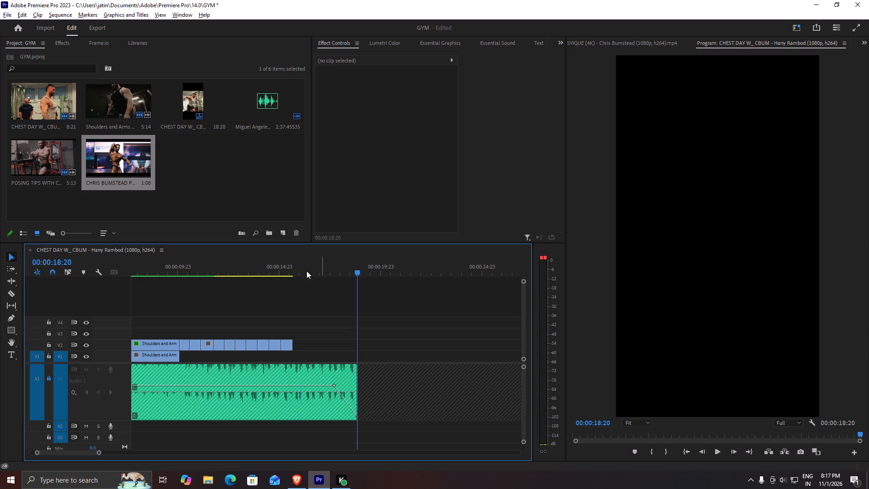
left_click_drag(306, 271, 261, 273)
key("space")
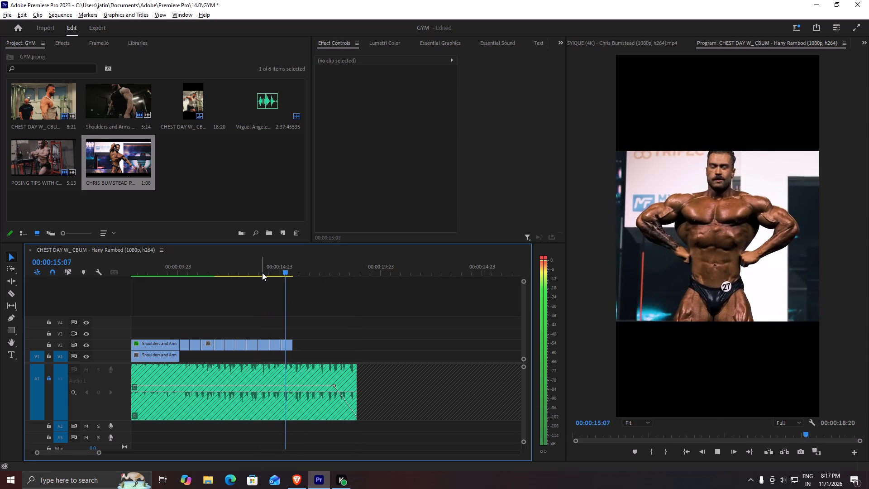
key("space")
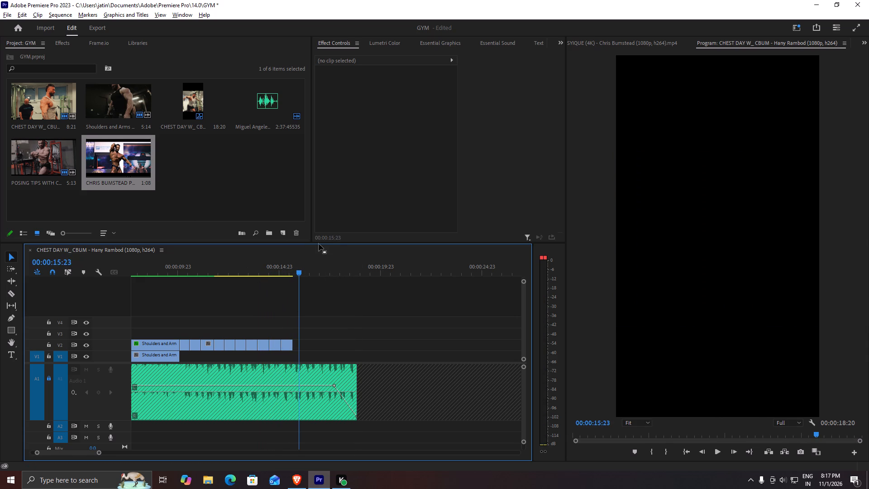
Mark a 1:13 range of the single-arm flex front pose ending at 00:01:38:14 in the Chris Bumstead source and place it on V3 above the last V2 clip.
double_click(112, 170)
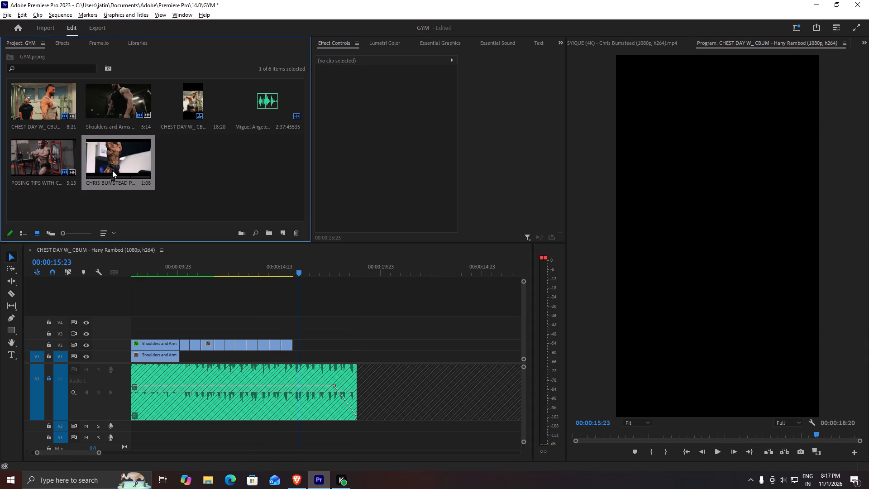
left_click_drag(770, 435, 773, 435)
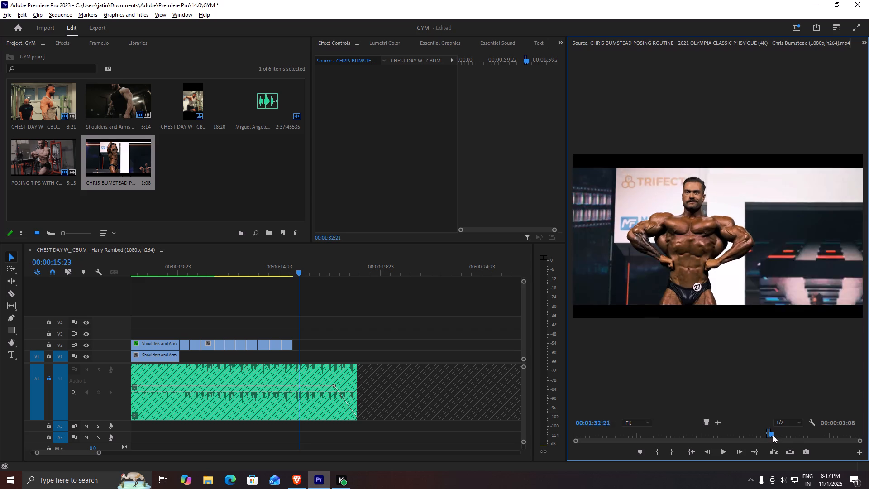
left_click_drag(773, 435, 782, 436)
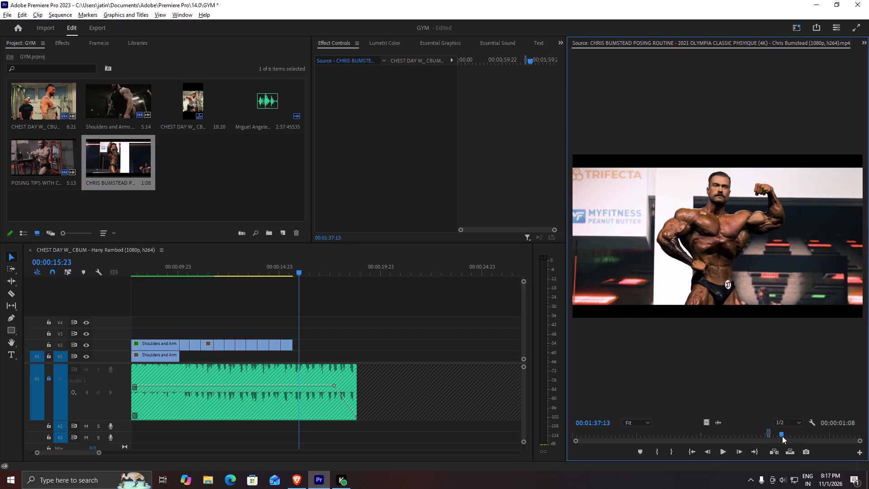
left_click_drag(782, 436, 780, 437)
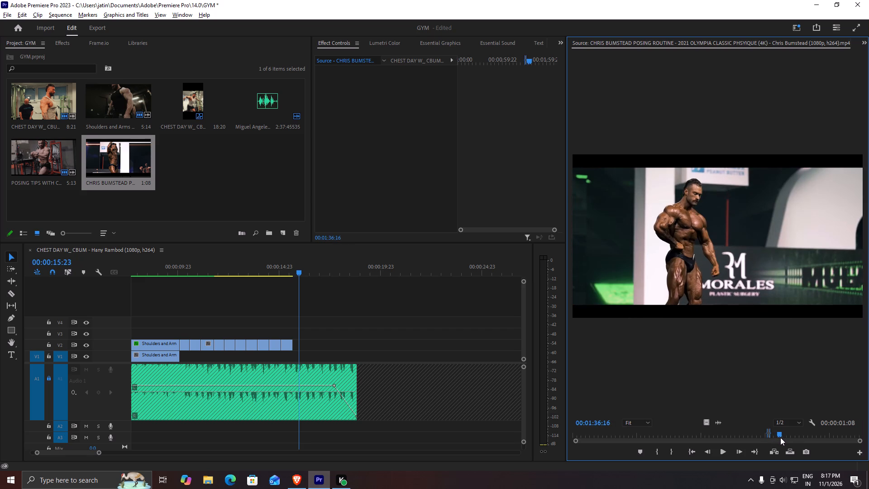
left_click_drag(780, 437, 782, 437)
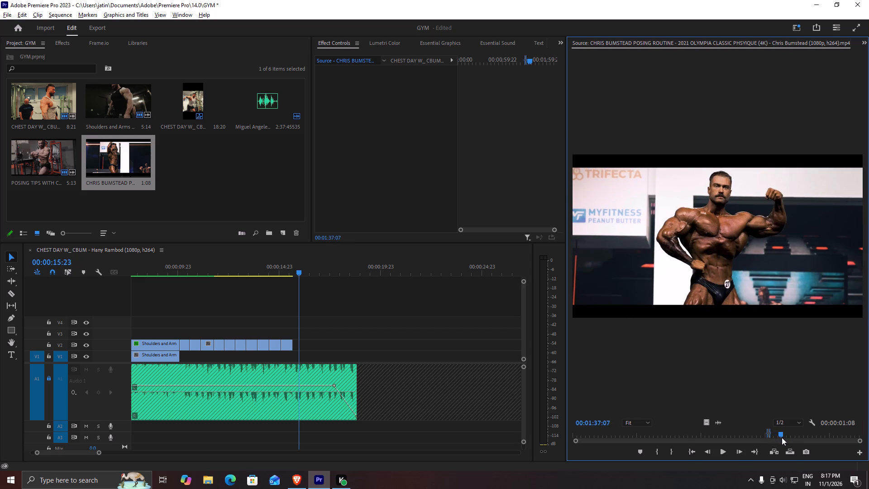
left_click_drag(782, 437, 784, 437)
key("i")
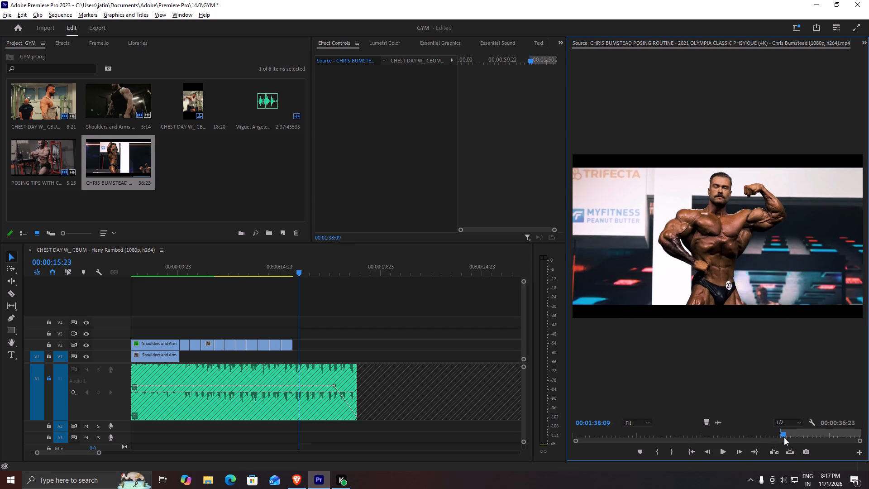
left_click_drag(784, 437, 784, 437)
key("o")
left_click_drag(703, 422, 286, 312)
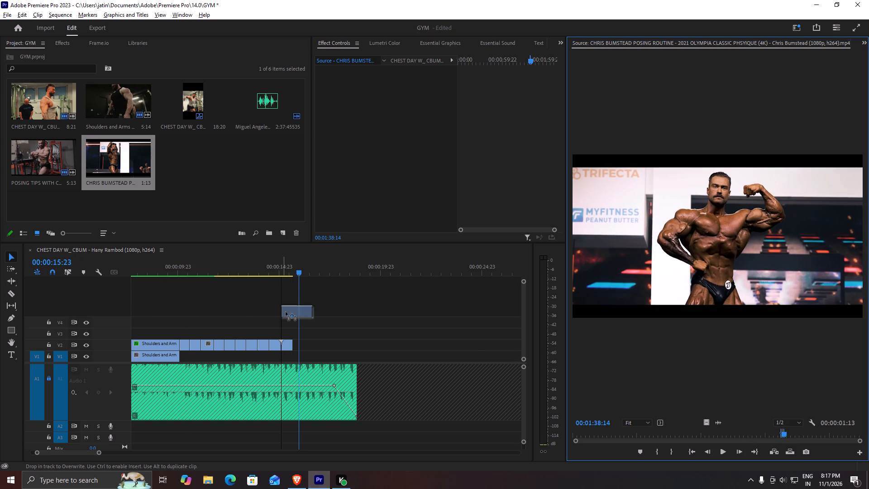
left_click_drag(286, 312, 285, 331)
Trim the new V3 clip's start to about 00:00:15:11 and align it with the start of the last V2 clip.
scroll(286, 327, "up", 7, "alt")
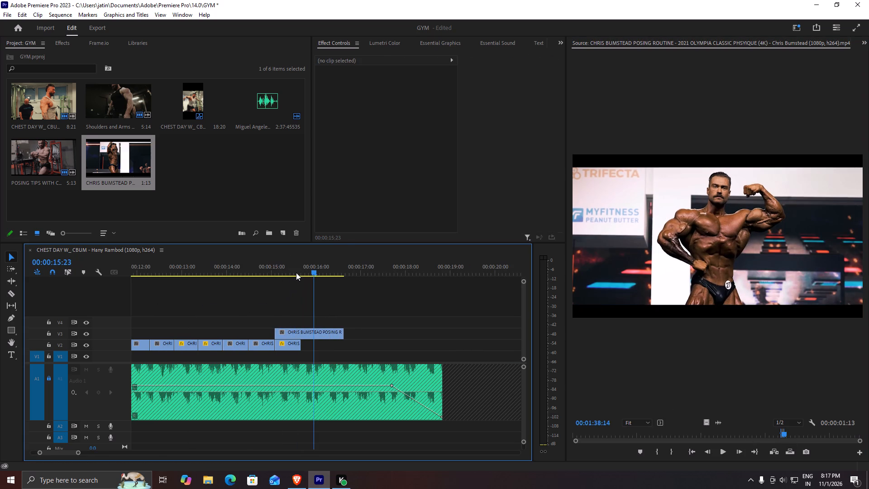
left_click_drag(296, 273, 305, 279)
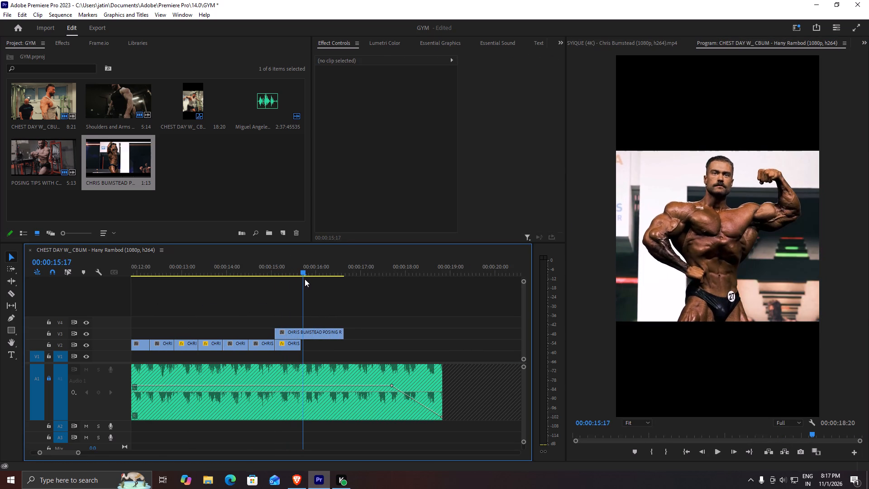
left_click_drag(305, 279, 293, 283)
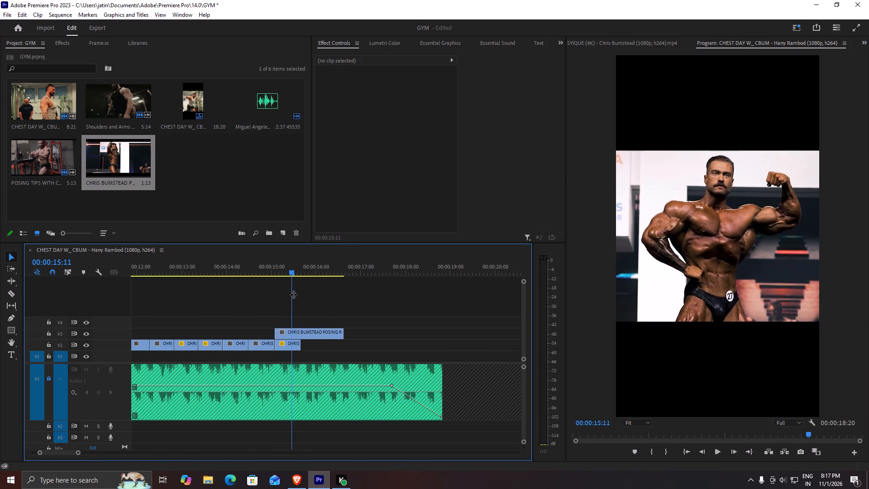
left_click_drag(277, 335, 294, 334)
left_click_drag(306, 335, 294, 335)
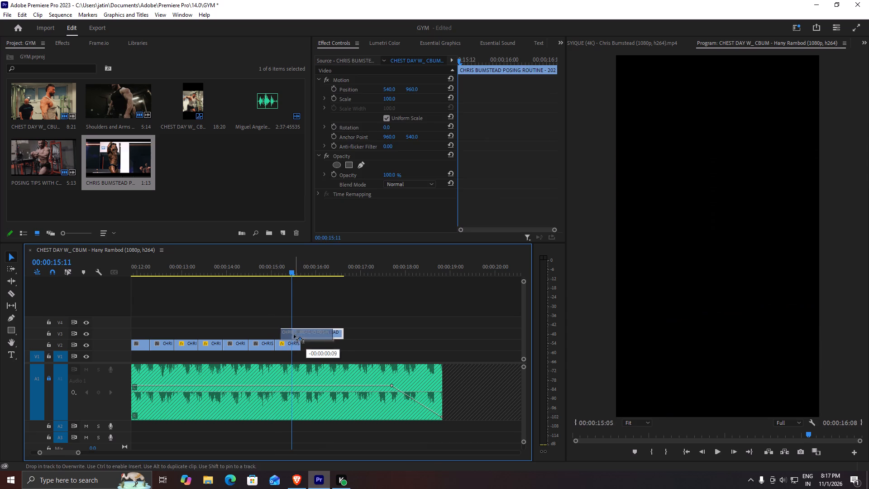
left_click_drag(294, 335, 291, 334)
Move the single-arm flex clip to V2 directly after the hands-on-waist clip and shorten its end to about 00:00:16:05.
left_click_drag(286, 269, 290, 270)
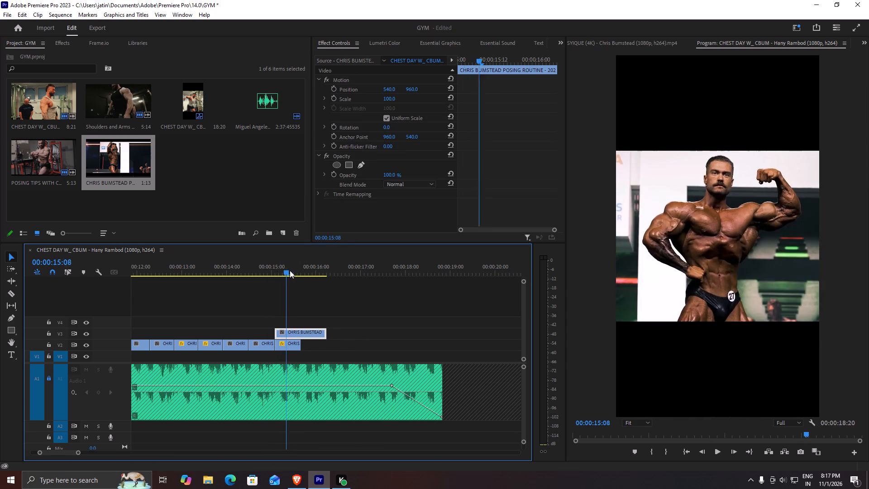
left_click_drag(290, 270, 265, 270)
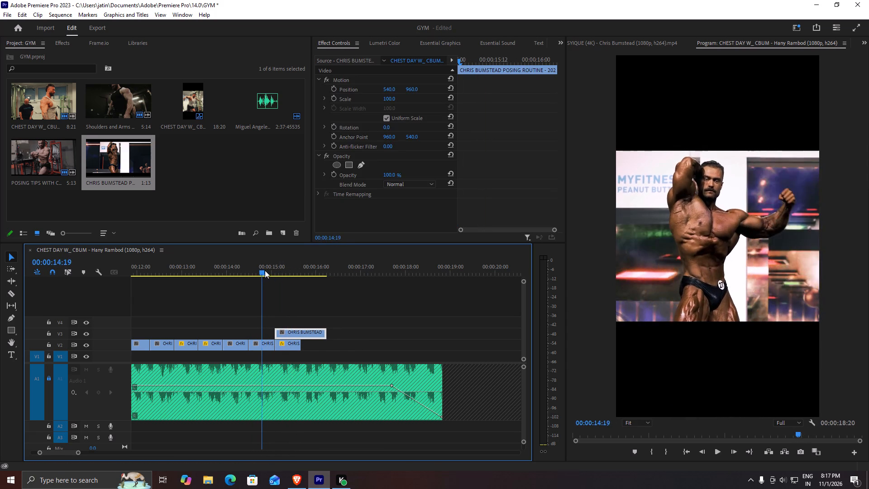
left_click_drag(265, 270, 260, 279)
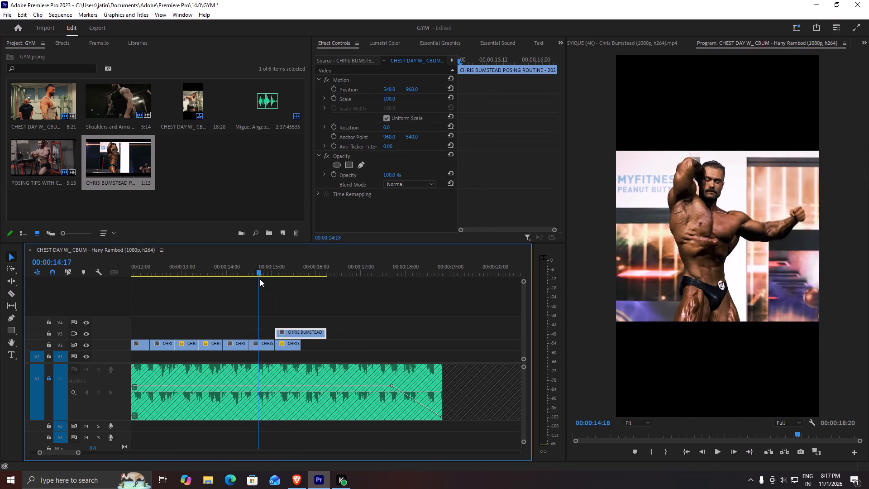
left_click_drag(260, 279, 277, 282)
left_click_drag(303, 335, 331, 344)
left_click_drag(352, 344, 326, 341)
Play back the join into the single-arm flex clip and review the kneeling pose shot around 00:00:12:10.
key("space")
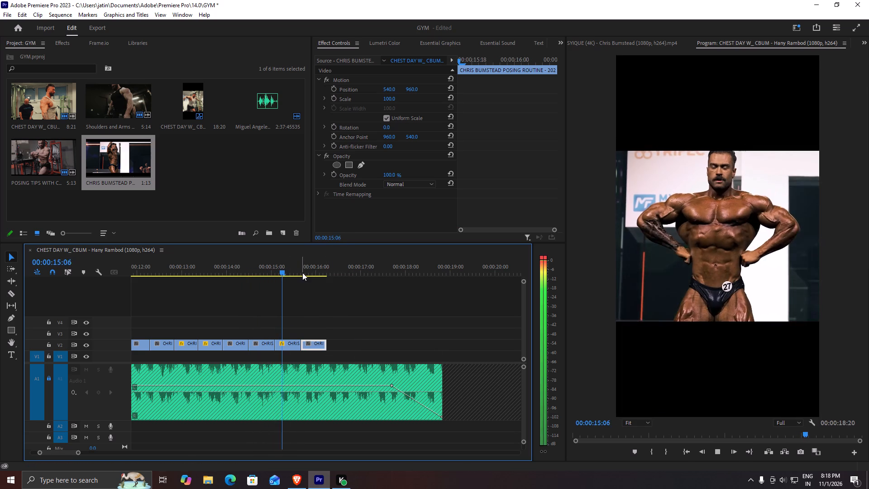
key("space")
left_click_drag(301, 273, 295, 273)
left_click_drag(288, 274, 236, 274)
key("space")
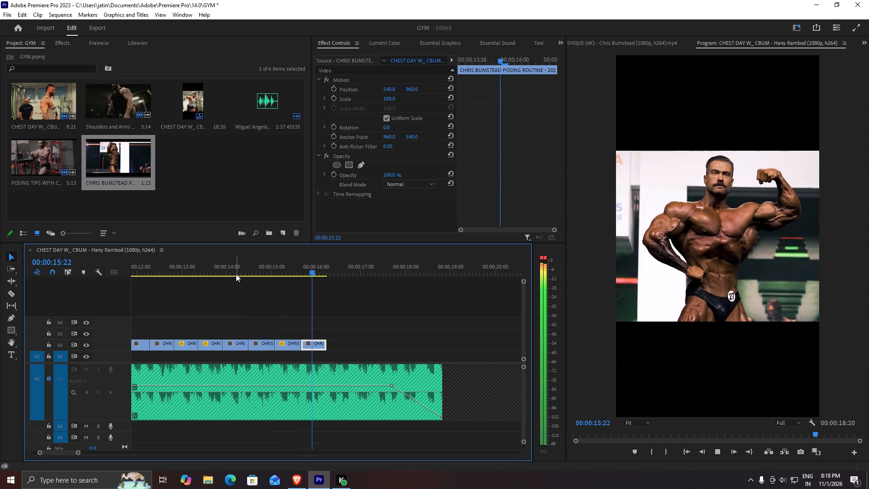
key("space")
left_click_drag(315, 337, 318, 346)
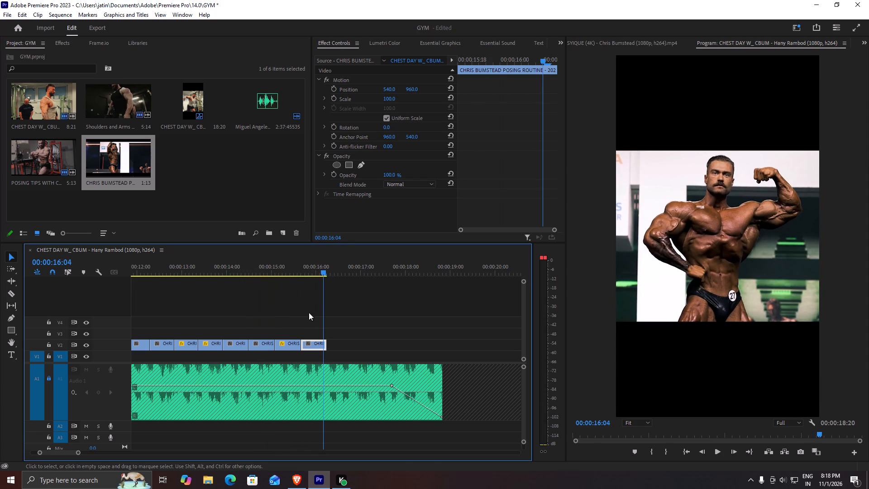
left_click_drag(295, 264, 157, 275)
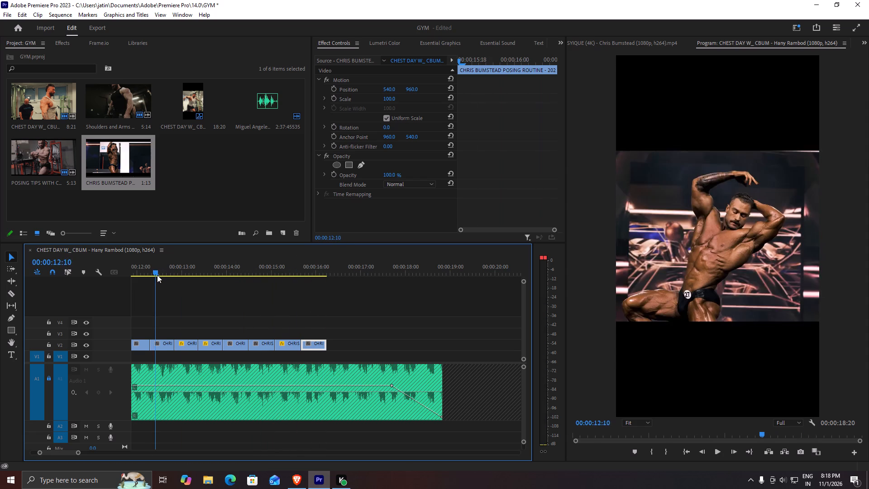
left_click_drag(157, 275, 169, 282)
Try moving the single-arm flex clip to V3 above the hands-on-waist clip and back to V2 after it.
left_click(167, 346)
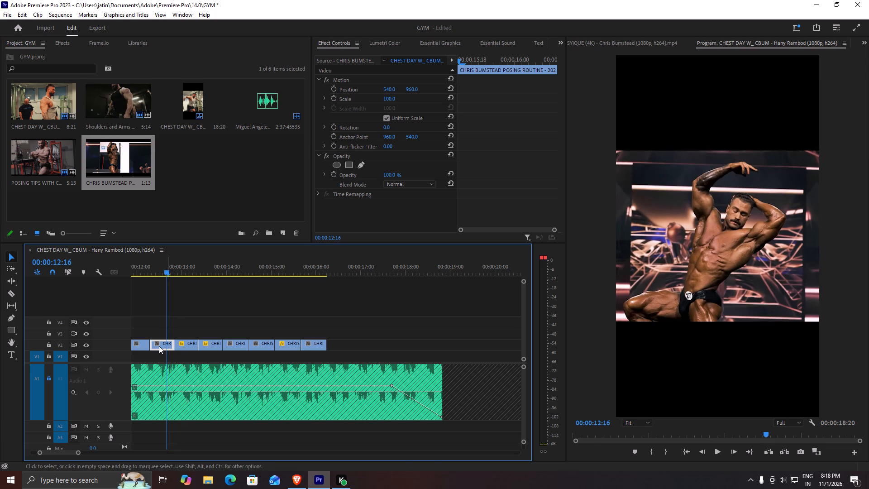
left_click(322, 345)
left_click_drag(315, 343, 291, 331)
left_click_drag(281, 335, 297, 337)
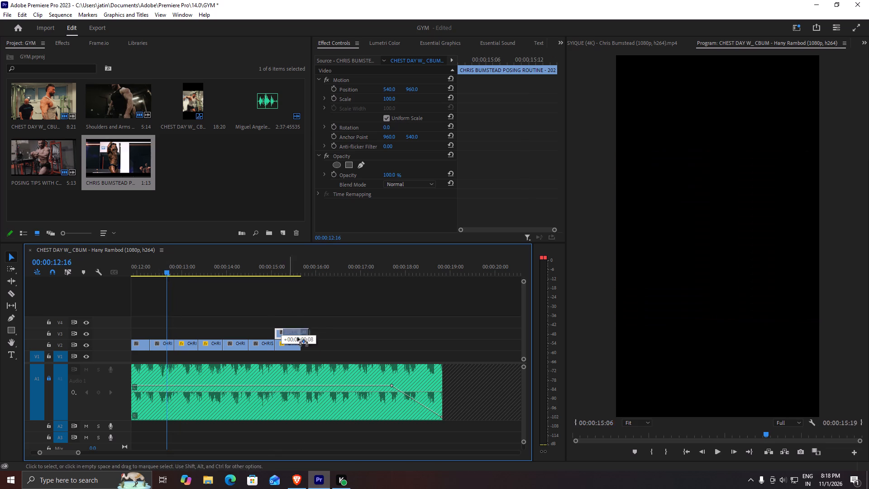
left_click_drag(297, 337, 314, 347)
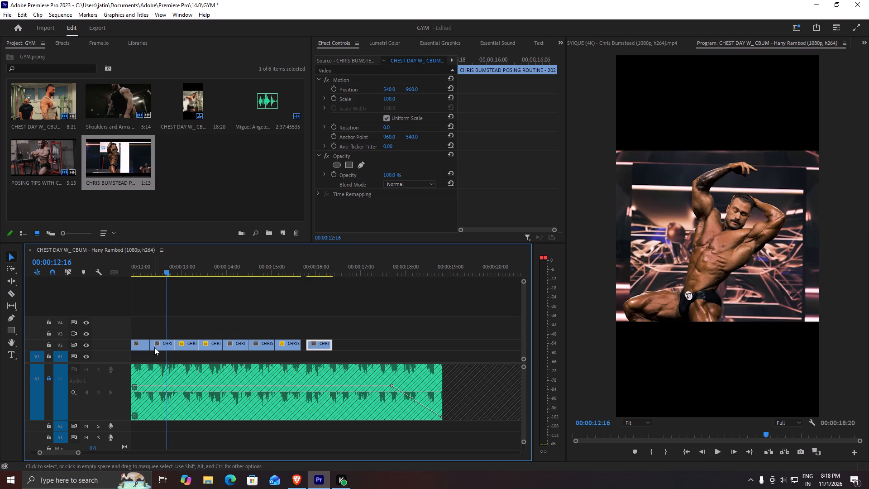
Move the kneeling pose clip from V2 to V3, starting where the hands-on-waist clip ends.
left_click(154, 347)
left_click_drag(159, 345, 309, 334)
Move the single-arm flex clip to the gap the kneeling shot left on V2, trimming its end by one frame to 13 frames.
left_click(320, 345)
left_click_drag(319, 345, 171, 335)
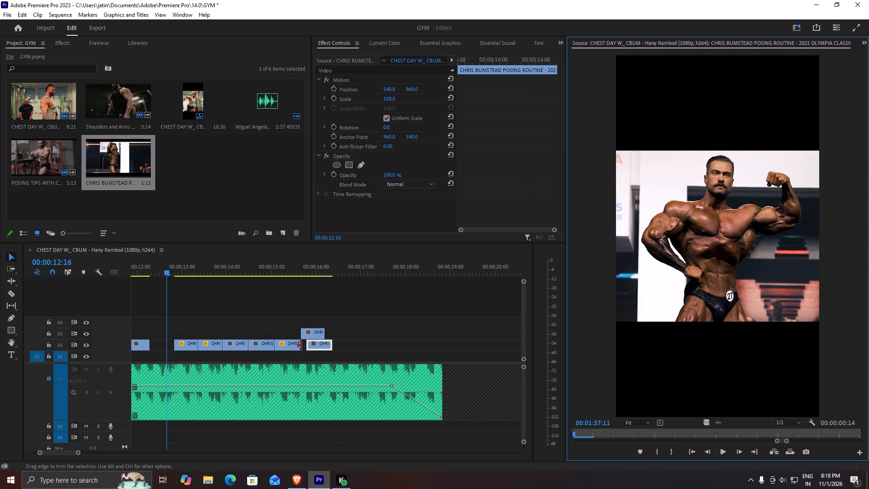
left_click(366, 351)
left_click(318, 345)
left_click_drag(324, 344, 188, 336)
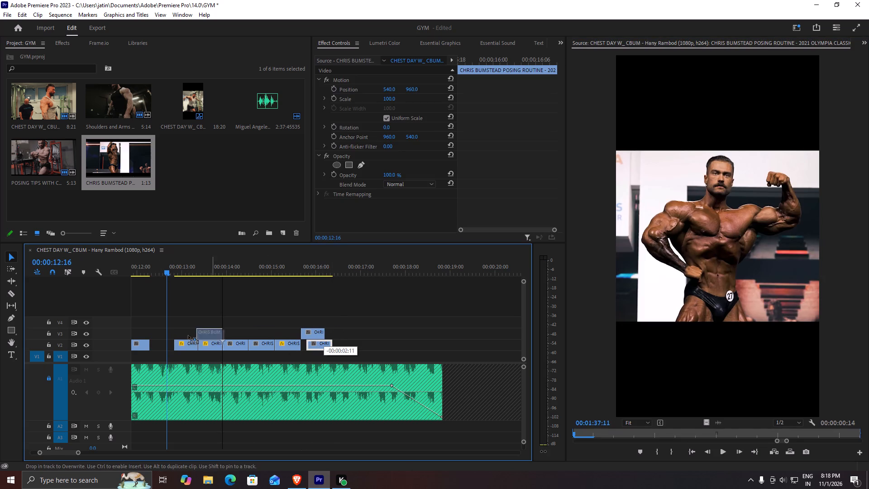
left_click_drag(188, 336, 169, 330)
left_click(176, 336)
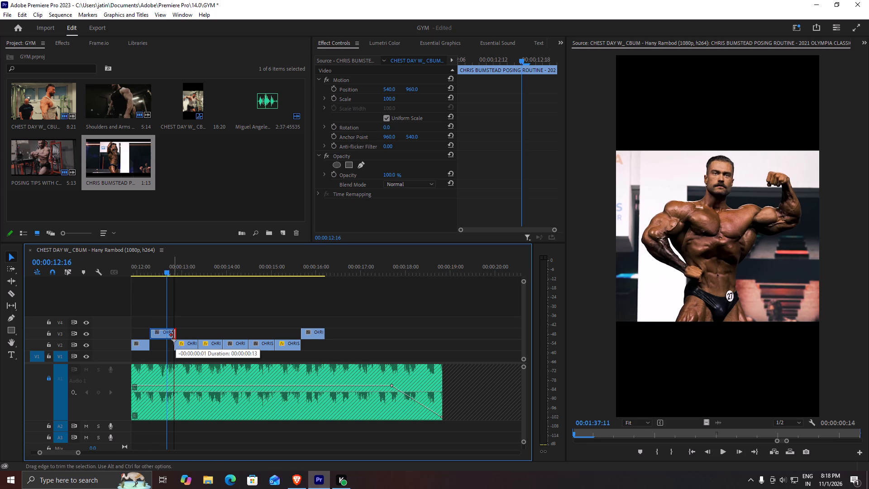
left_click_drag(166, 338, 166, 344)
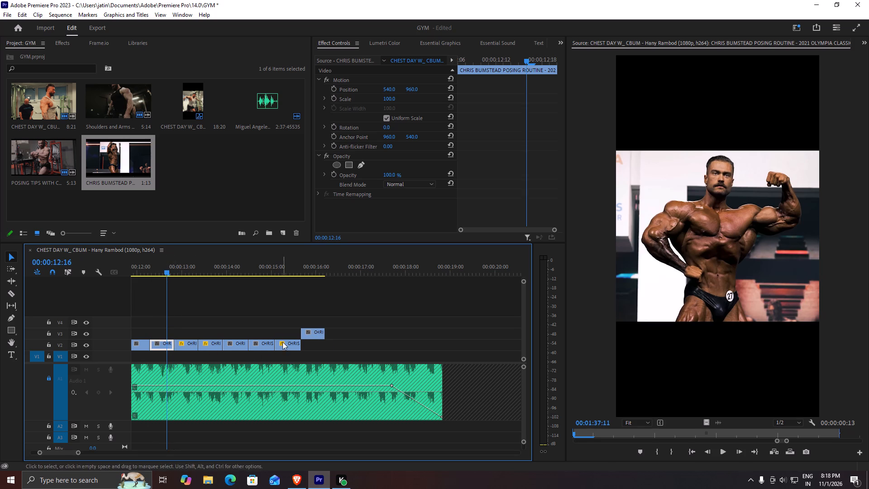
Move the kneeling pose clip from V3 to V2 directly after the hands-on-waist clip and play back the reordered shots.
left_click(312, 336)
left_click_drag(315, 331, 315, 340)
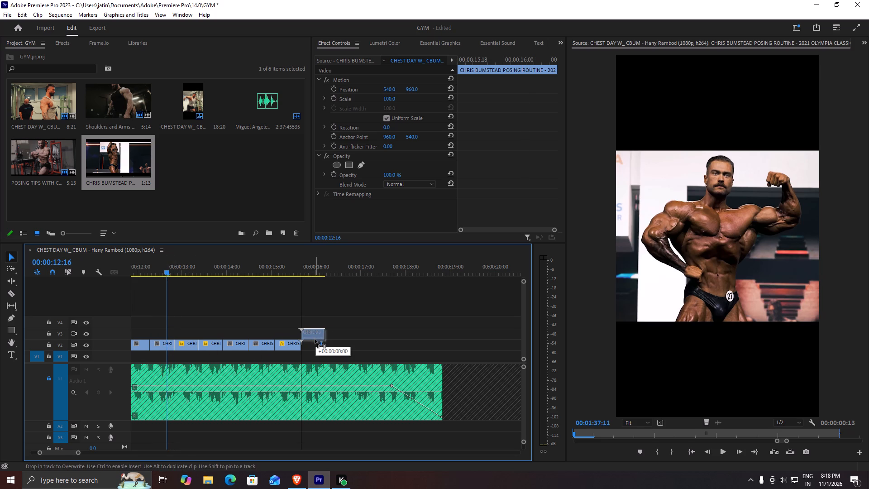
left_click_drag(315, 340, 315, 341)
scroll(311, 332, "down", 7, "alt")
key("space")
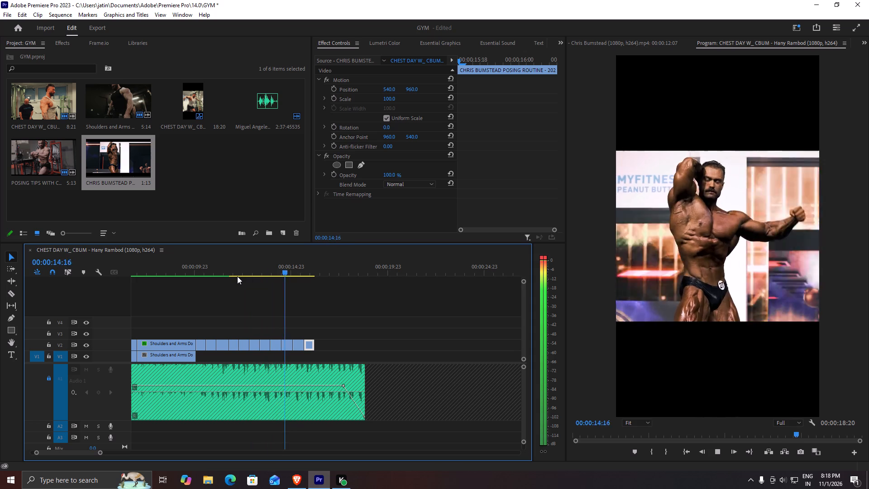
key("space")
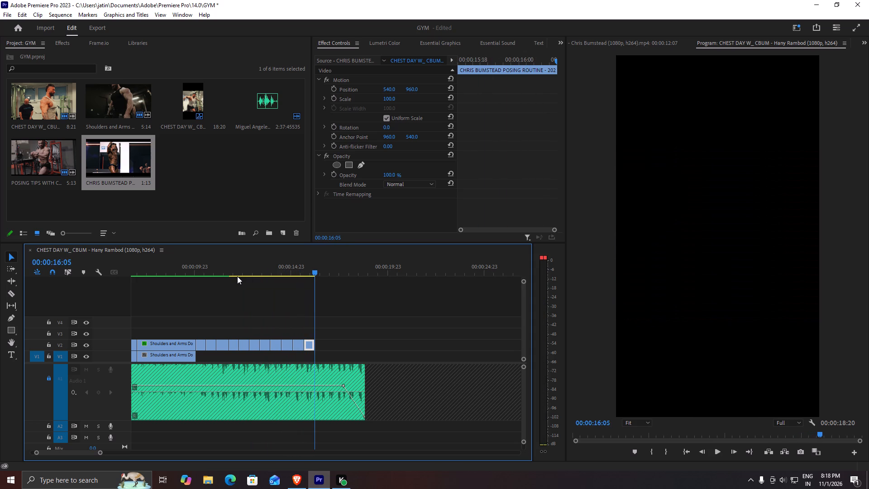
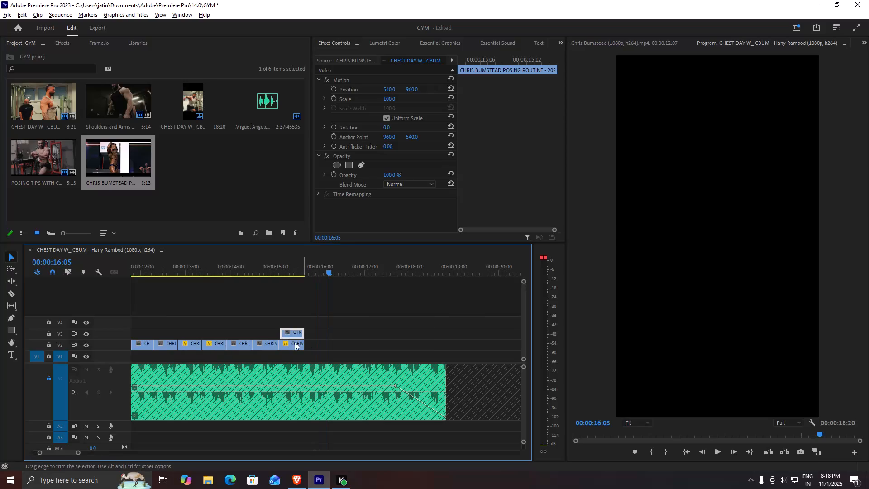
Extend the start of the overhead-arm pose clip on V3 to match the clip below and move it to V2 after the last clip.
left_click(282, 333)
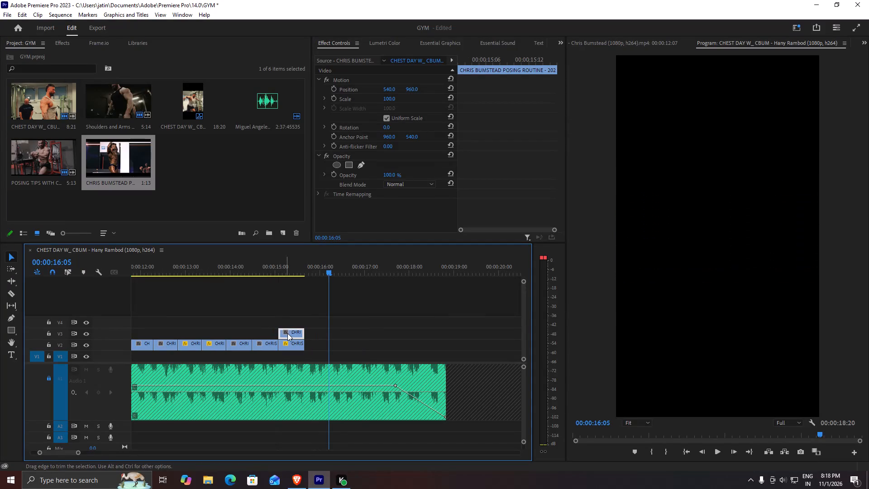
left_click_drag(288, 333, 318, 340)
scroll(317, 339, "down", 6, "alt")
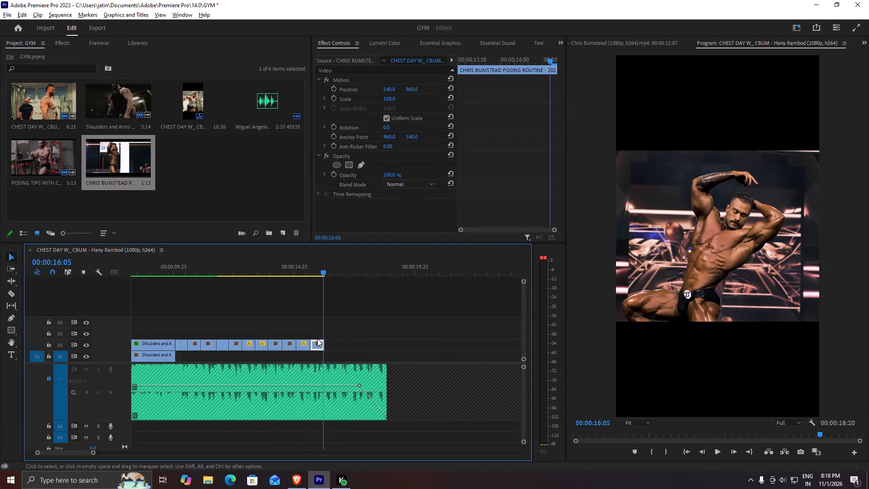
Play back the last shots of the sequence with the music and save the project.
left_click(301, 271)
key("space")
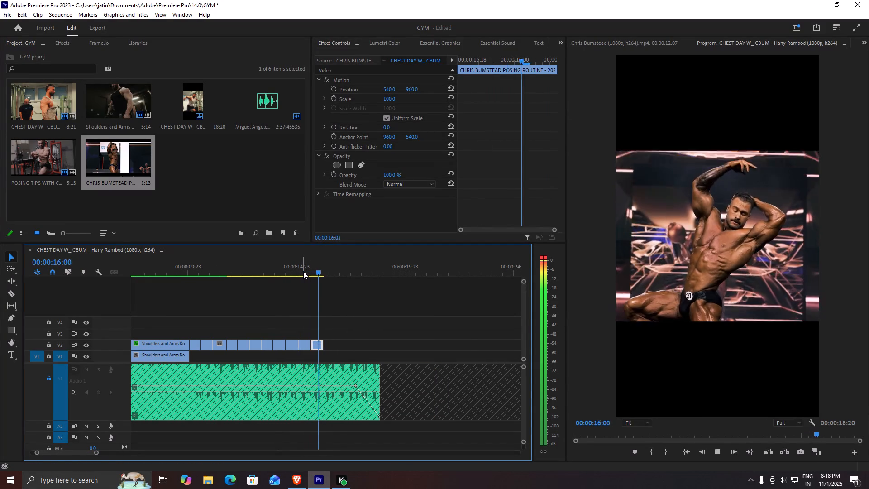
key("space")
left_click_drag(303, 271, 265, 275)
key("space")
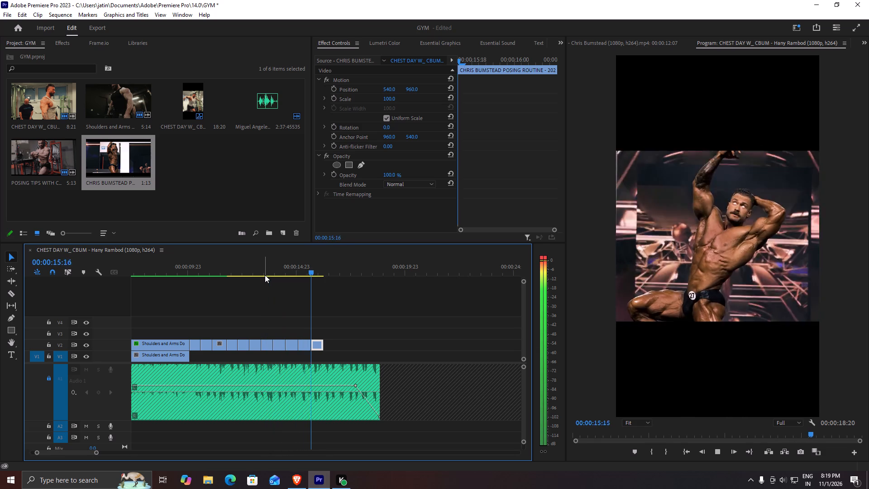
key("space")
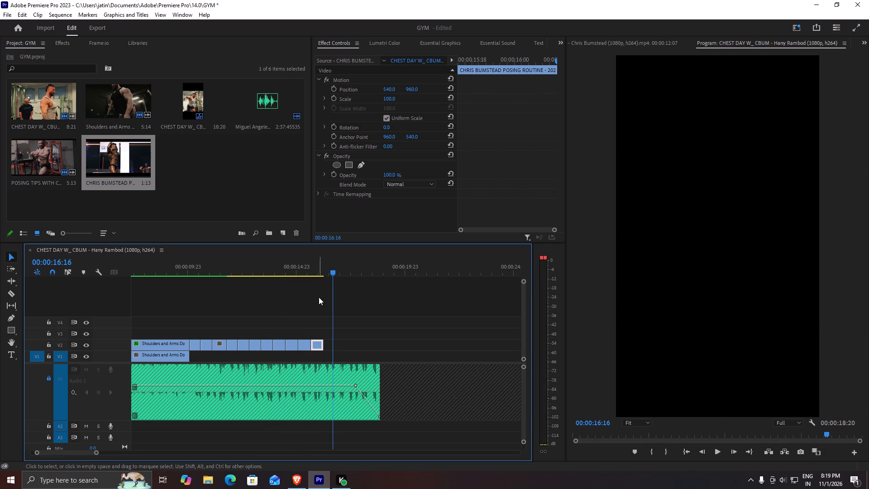
key("ctrl+s")
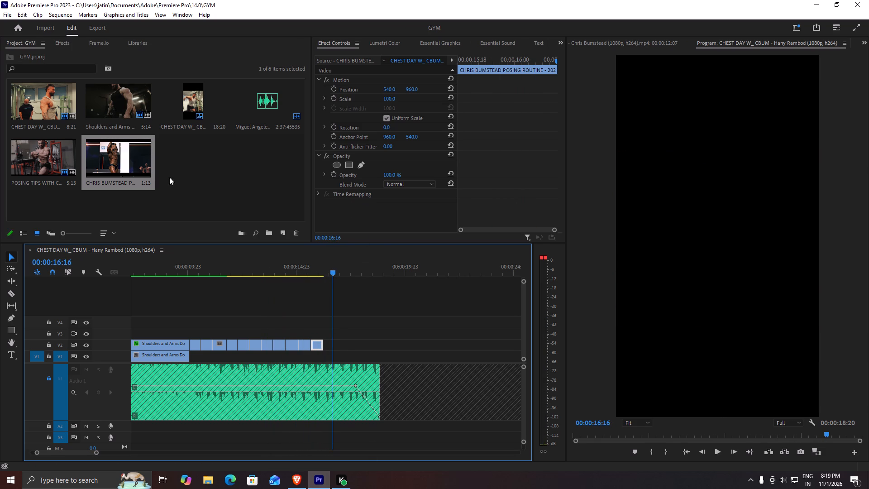
Mark a 00:00:01:17 range of the hands-behind-head ab pose in the Chris Bumstead posing routine source, ending at 00:01:52:07.
double_click(124, 152)
left_click_drag(791, 431, 794, 431)
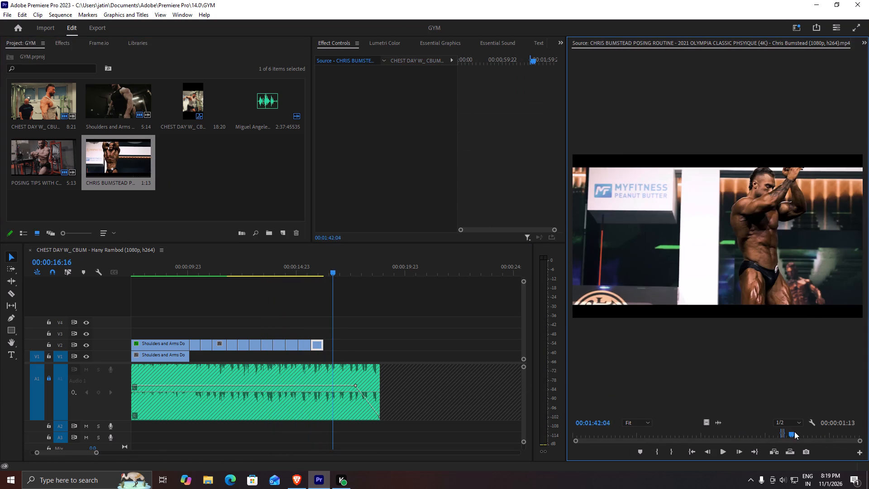
left_click_drag(794, 431, 802, 432)
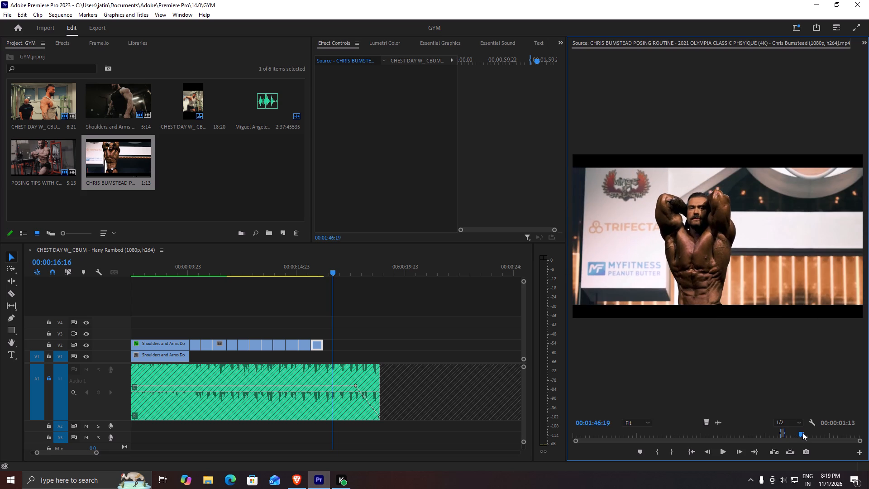
left_click_drag(802, 432, 808, 433)
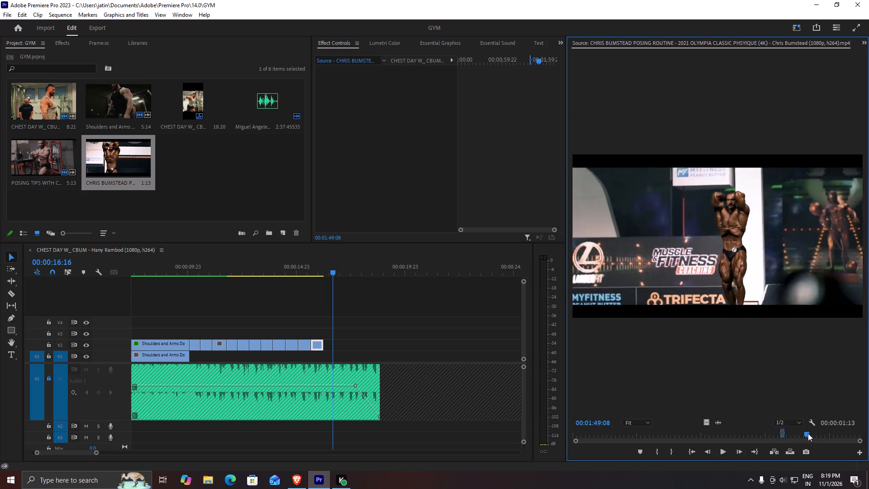
left_click_drag(808, 433, 814, 433)
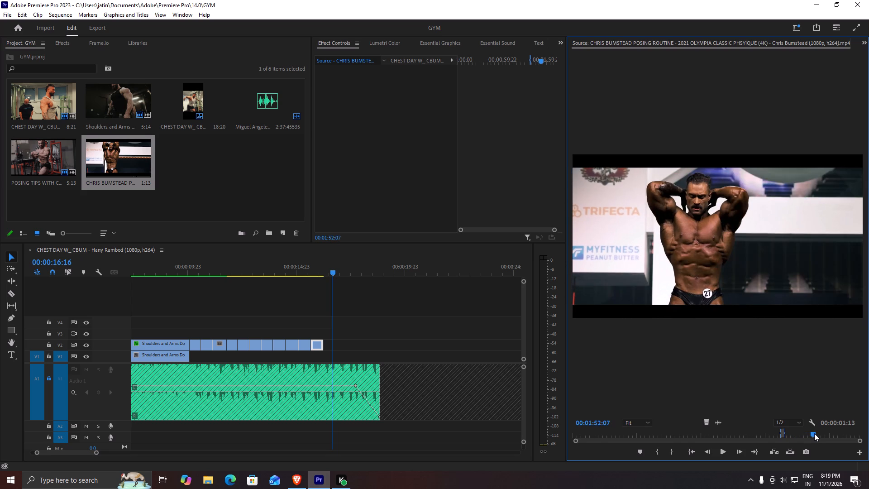
left_click_drag(814, 433, 813, 434)
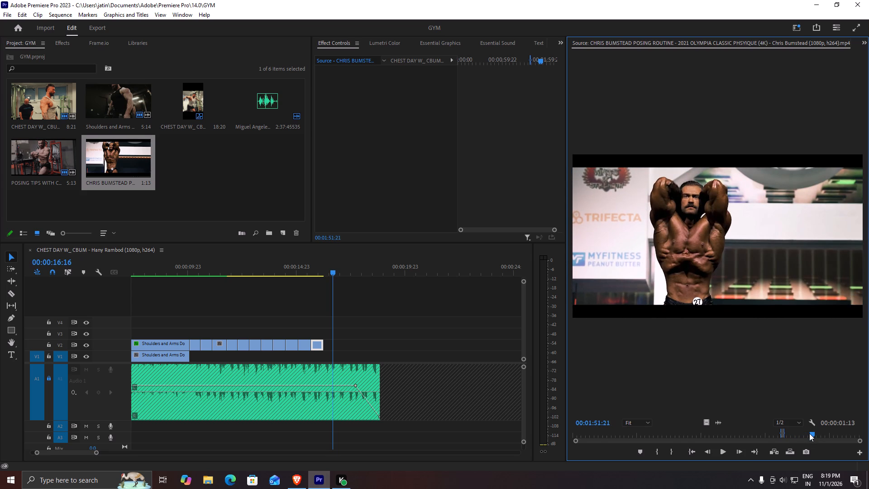
left_click(809, 433)
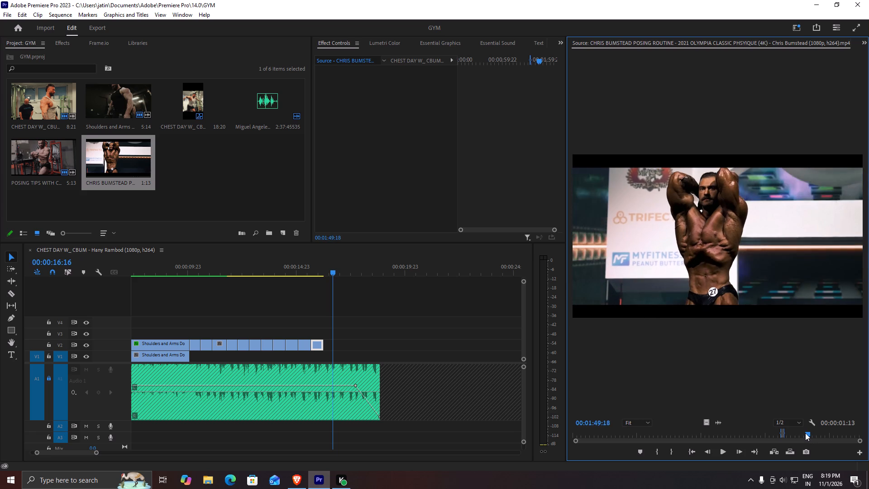
key("i")
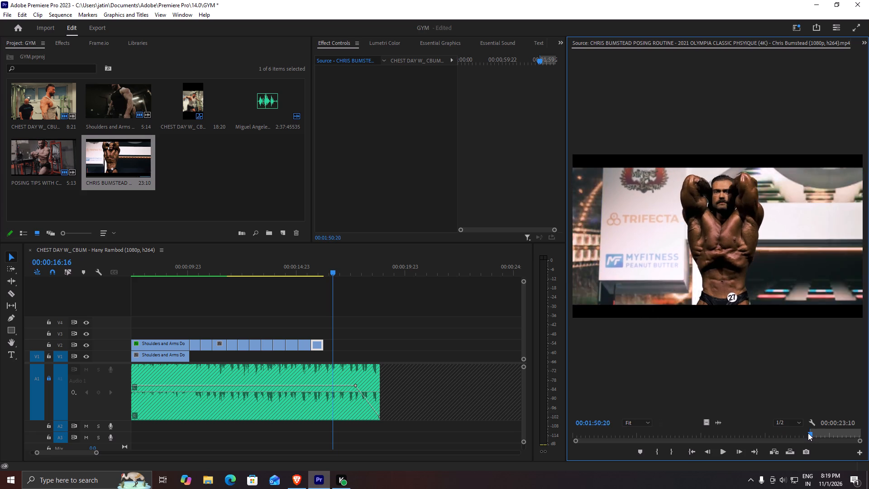
key("o")
Place only the video of the marked ab pose range on V3, starting where the last V2 clip starts.
left_click(701, 423)
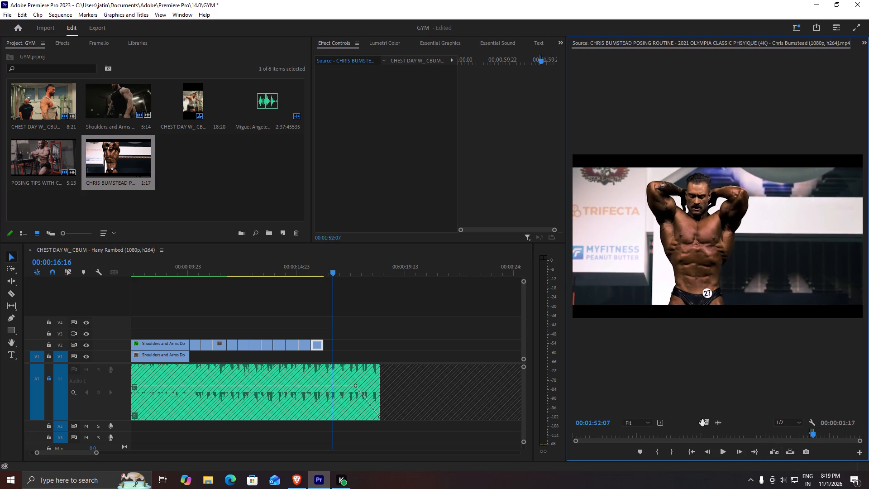
left_click_drag(707, 422, 310, 334)
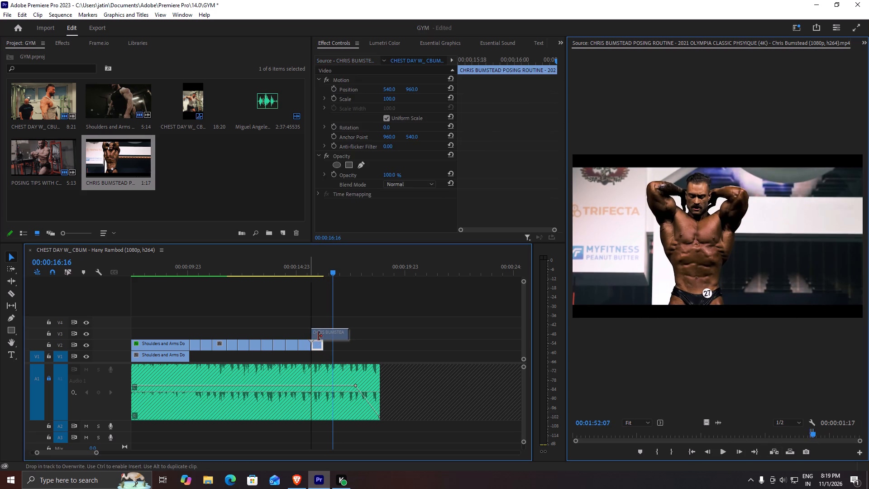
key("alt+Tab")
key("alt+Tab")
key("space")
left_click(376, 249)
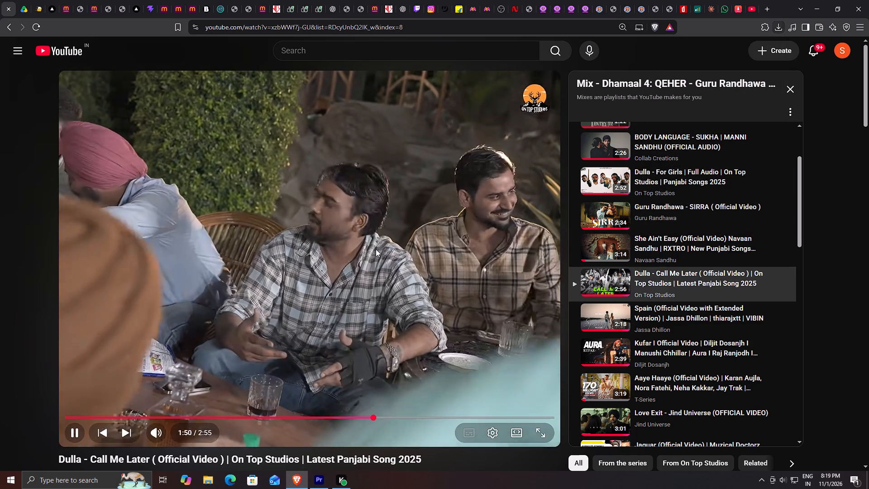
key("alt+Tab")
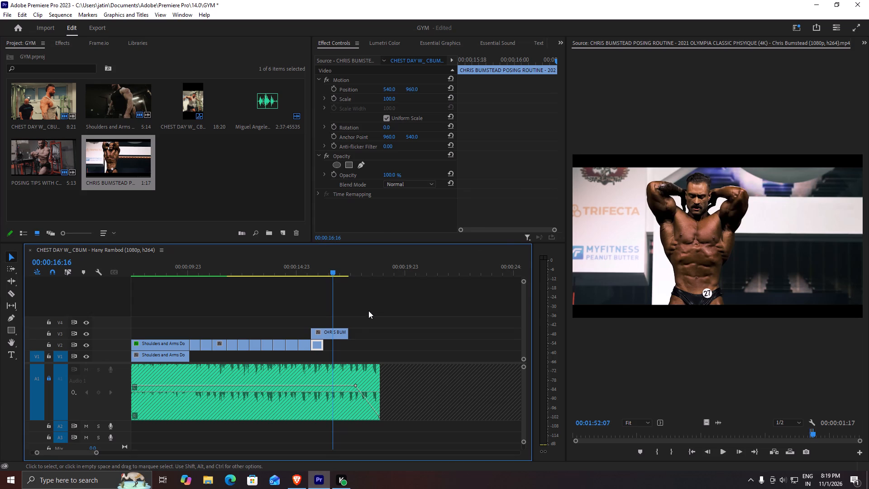
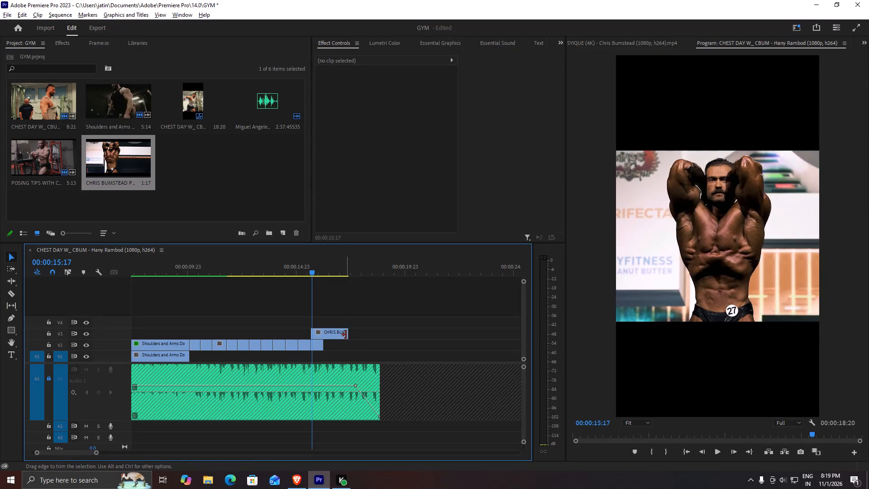
Trim the end of the hands-behind-head clip on V3 to match the clip below and move it to V2 after the last clip.
left_click_drag(346, 335, 321, 335)
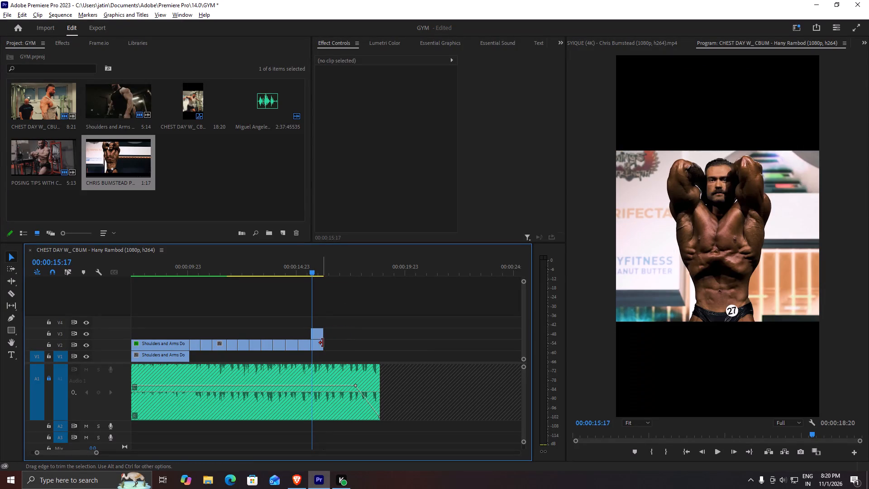
left_click_drag(317, 335, 353, 346)
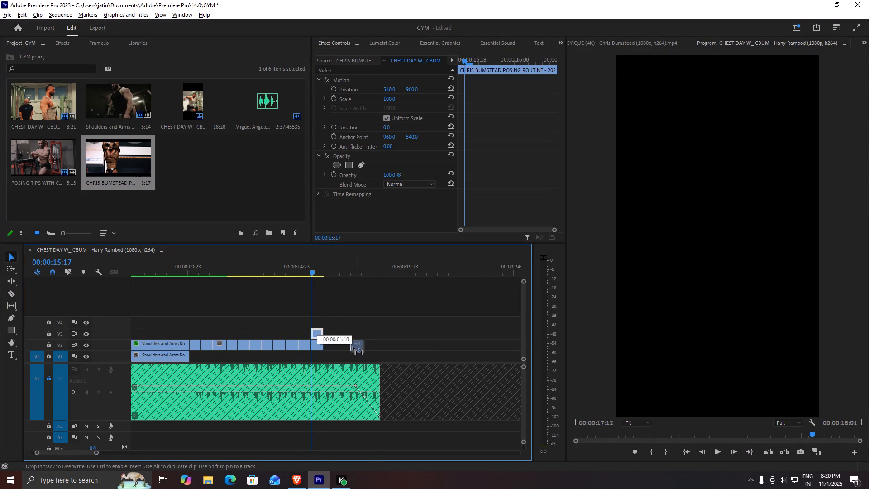
left_click_drag(353, 346, 359, 345)
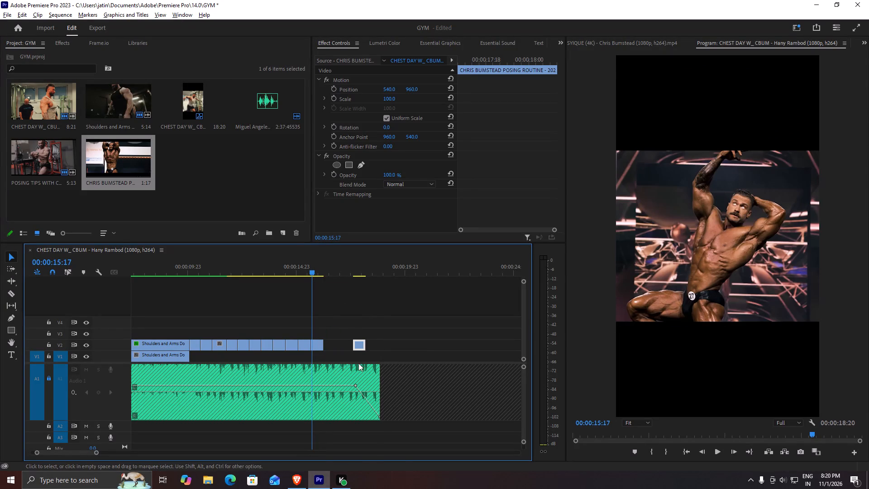
scroll(345, 355, "up", 6, "alt")
left_click(374, 345)
left_click_drag(369, 347, 321, 347)
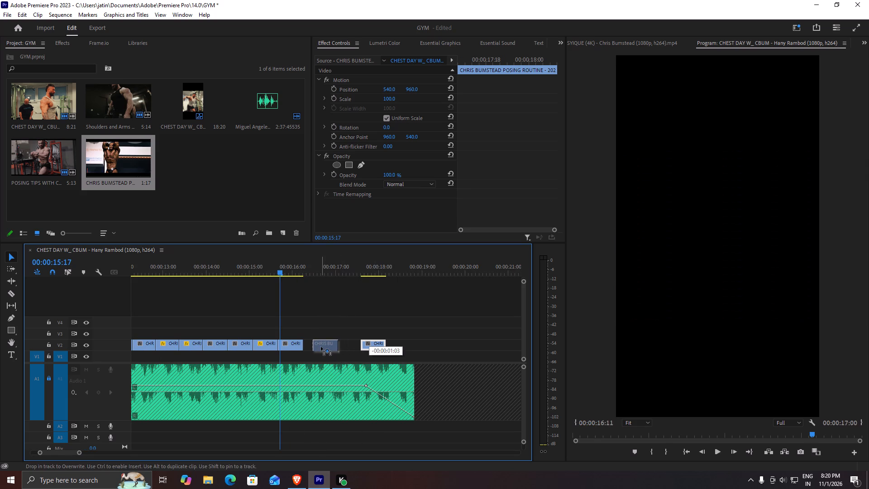
left_click_drag(321, 347, 316, 347)
Play back the last shots with the music and set the hands-behind-head clip's horizontal position to 487.
left_click_drag(264, 272, 251, 273)
key("space")
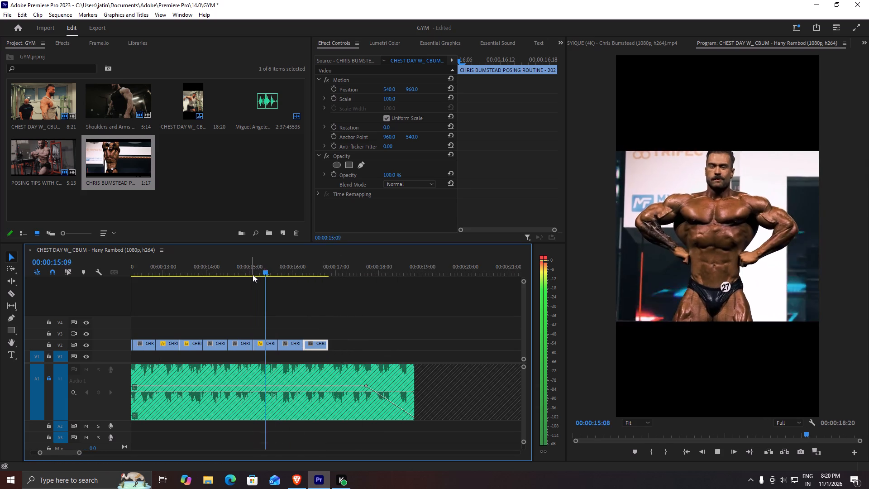
key("space")
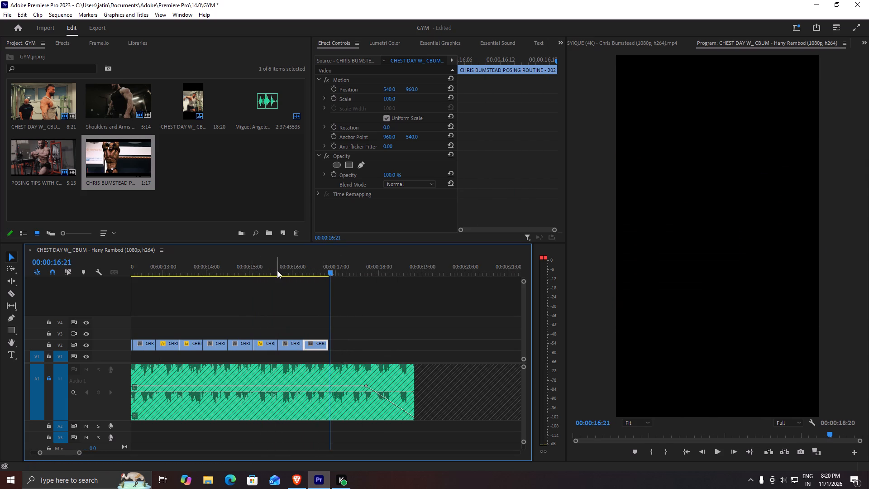
left_click_drag(277, 270, 239, 267)
key("space")
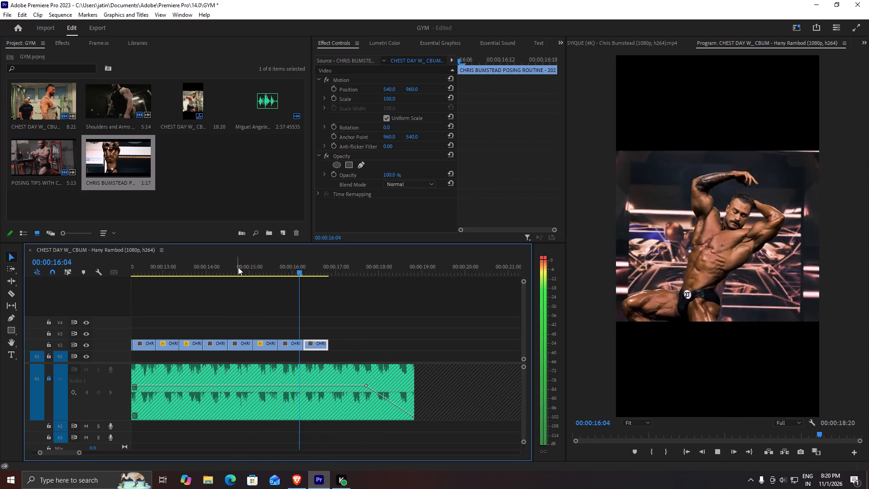
key("space")
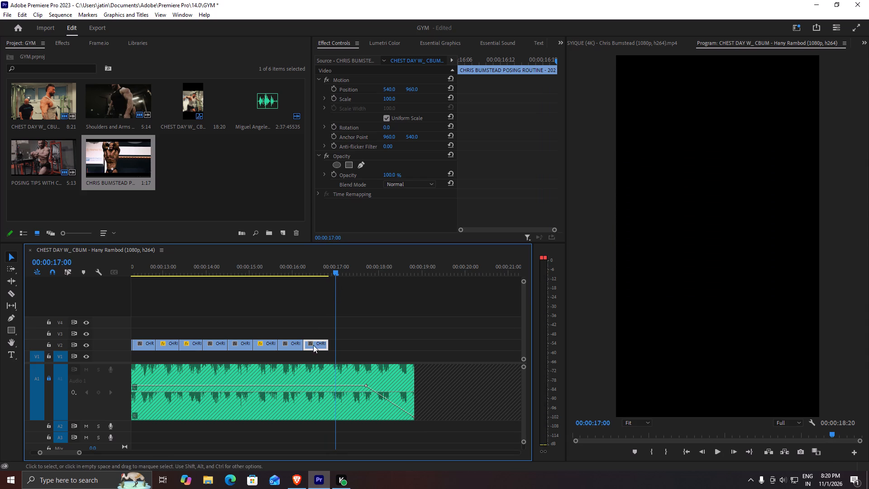
left_click_drag(333, 257, 315, 264)
left_click_drag(388, 90, 387, 90)
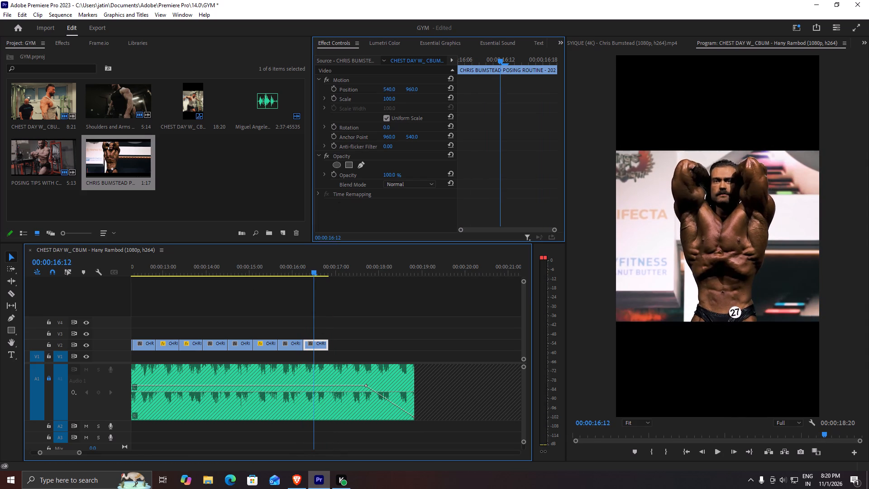
left_click_drag(387, 90, 363, 91)
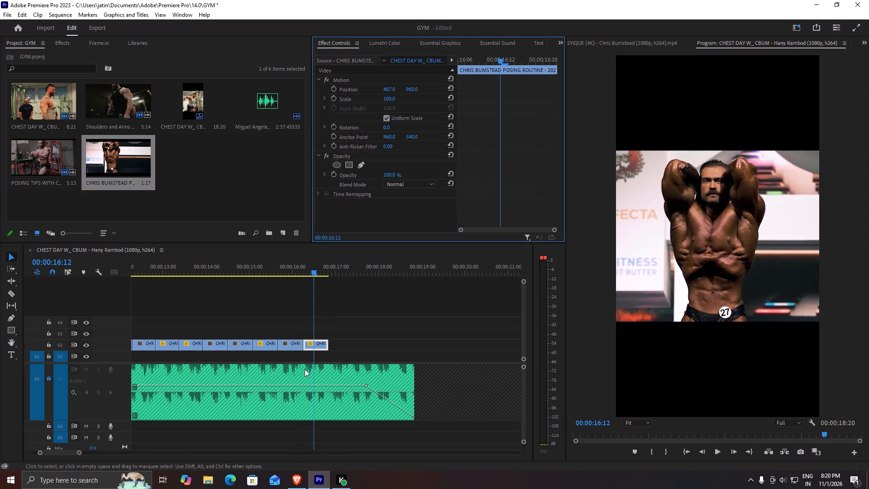
Mark a range of the raised-arms twisting pose in the Chris Bumstead posing routine source, from 00:01:59:17 to 00:02:00:13.
double_click(150, 161)
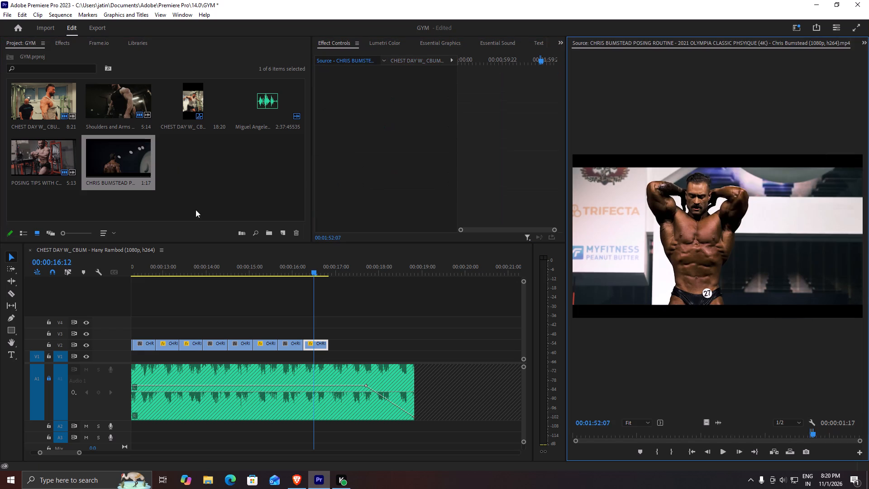
left_click_drag(815, 431, 826, 431)
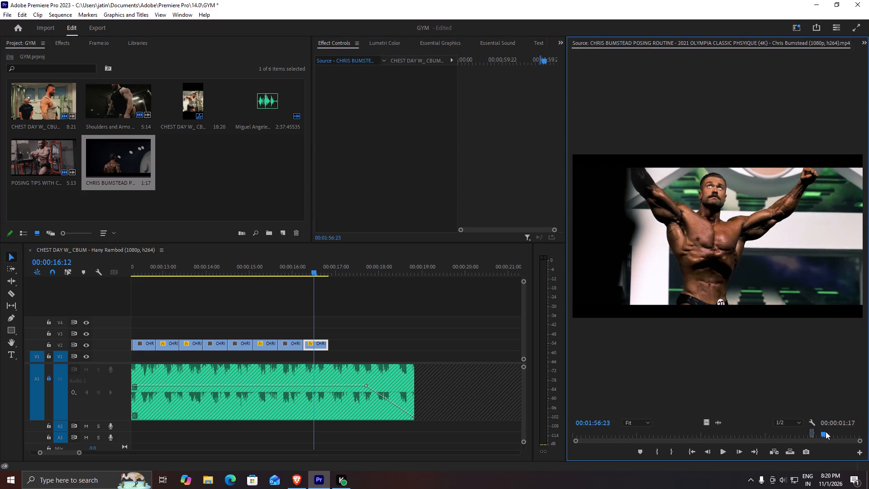
left_click_drag(826, 431, 832, 432)
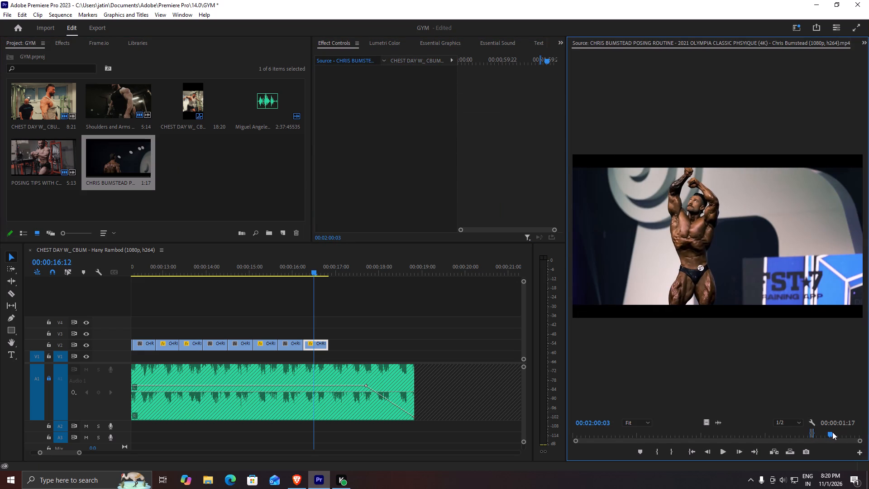
left_click_drag(832, 432, 831, 432)
key("i")
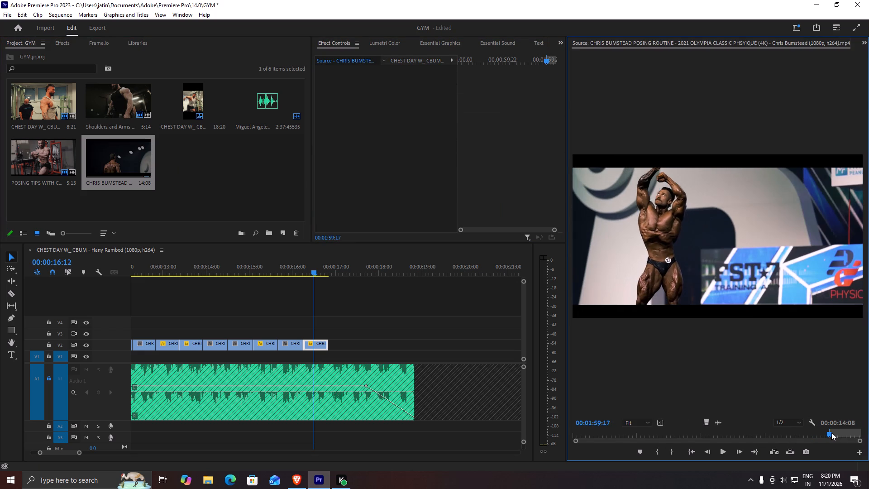
left_click_drag(831, 432, 833, 433)
key("o")
Place only the video of the marked raised-arms range on V3, starting where the last V2 clip starts, and scrub through it.
left_click_drag(706, 420, 262, 312)
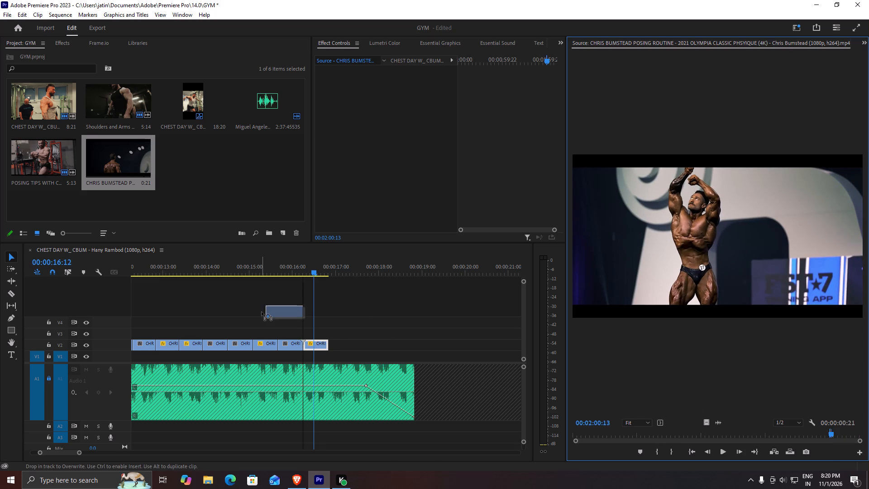
left_click_drag(262, 312, 306, 331)
left_click_drag(305, 271, 300, 271)
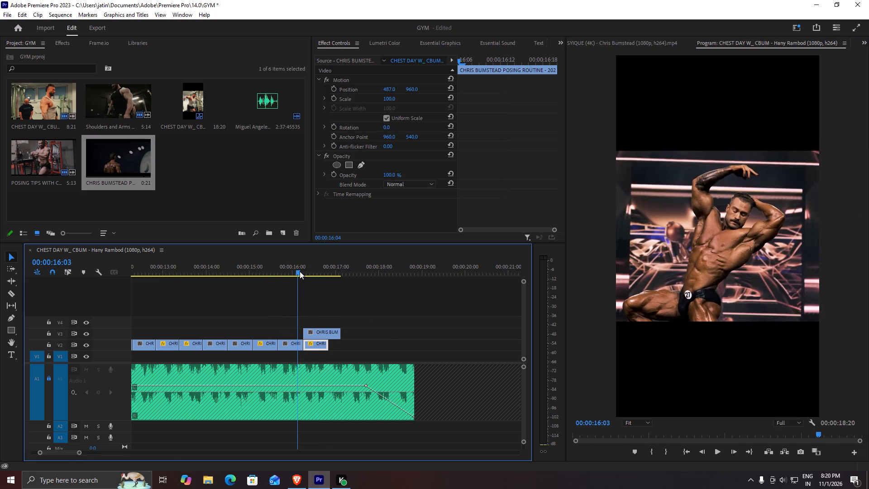
left_click_drag(300, 271, 328, 271)
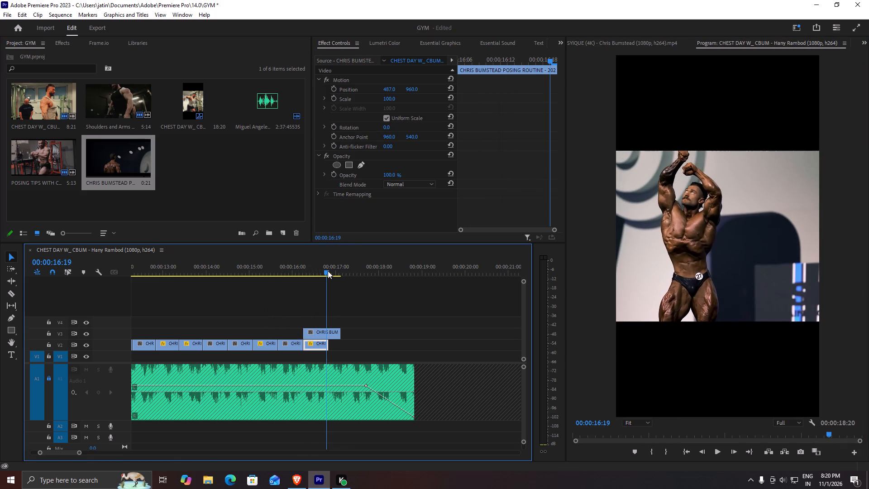
left_click_drag(328, 271, 329, 271)
left_click_drag(321, 273, 315, 274)
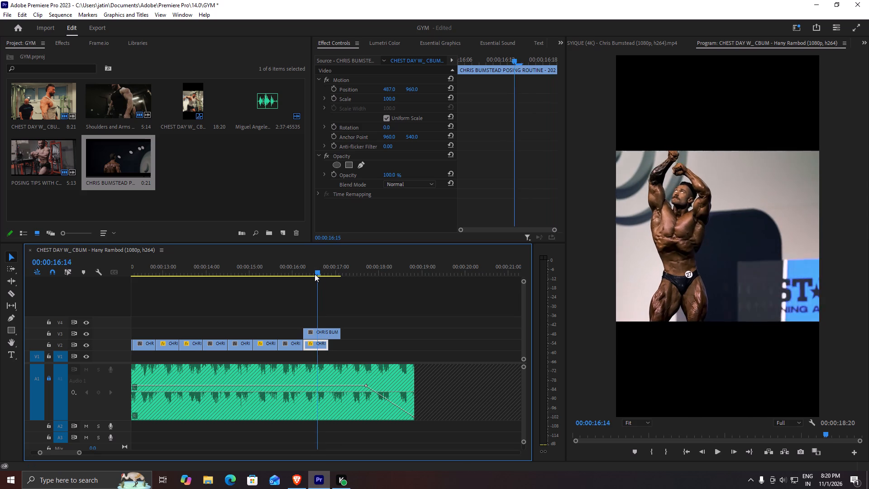
left_click_drag(315, 274, 315, 277)
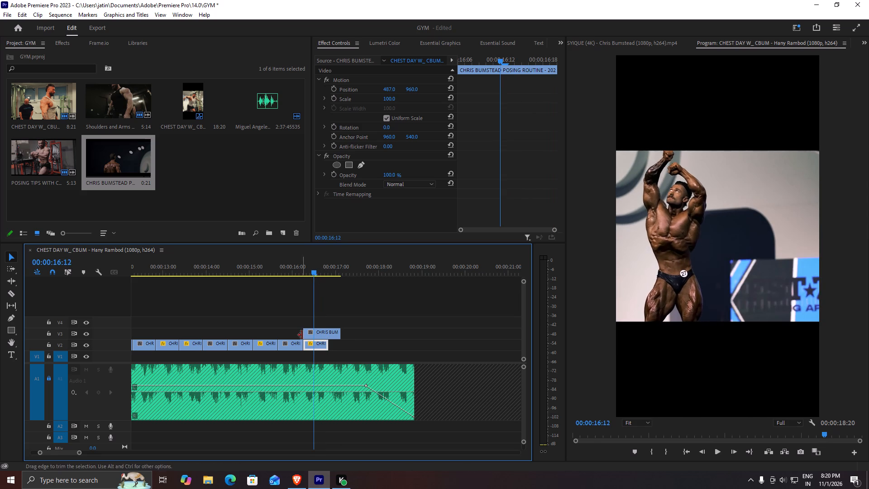
Align the V3 clip's end with the last V2 clip, trim its start to match, and move it to V2 after that clip.
left_click_drag(330, 333, 315, 332)
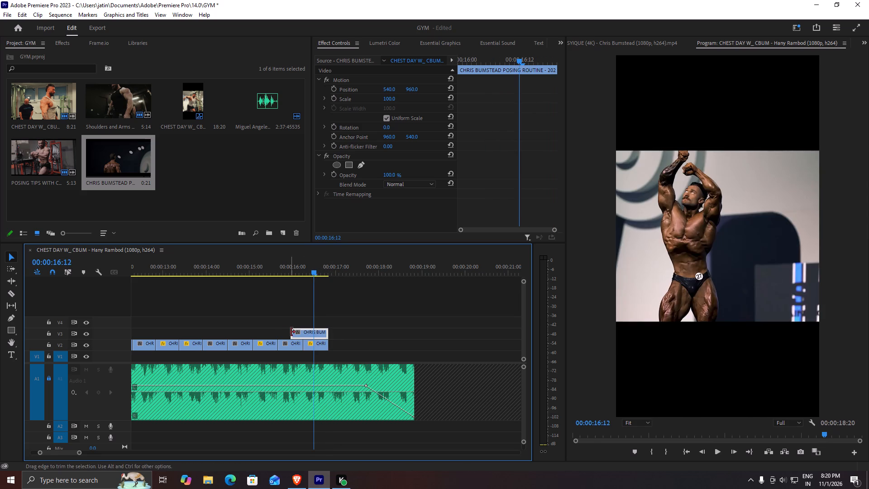
left_click_drag(291, 332, 303, 332)
left_click_drag(316, 334, 351, 343)
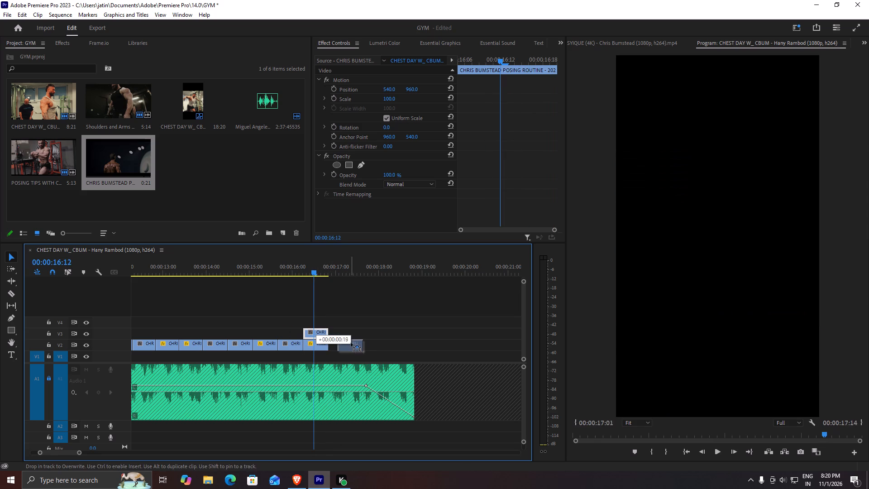
left_click_drag(351, 343, 345, 341)
Play back the last shots of the sequence with the music to check the cuts up to the new raised-arms clip.
left_click_drag(319, 282, 302, 276)
left_click_drag(301, 273, 281, 272)
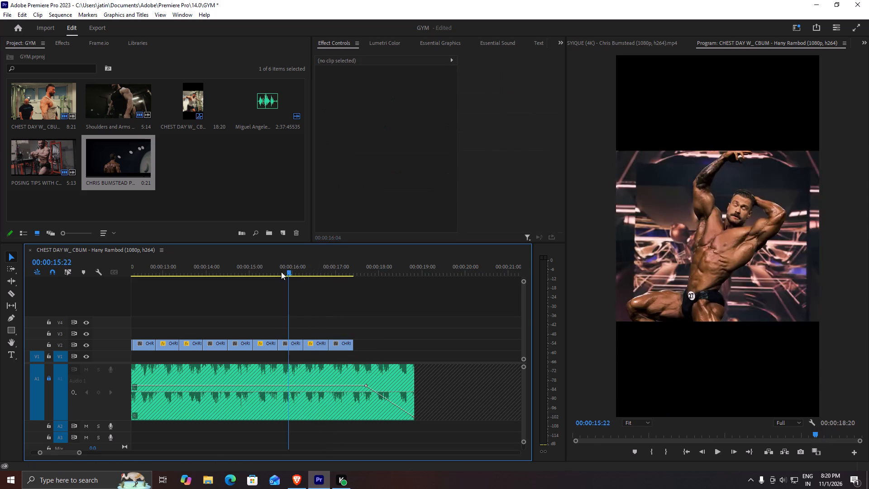
left_click_drag(281, 272, 277, 272)
key("space")
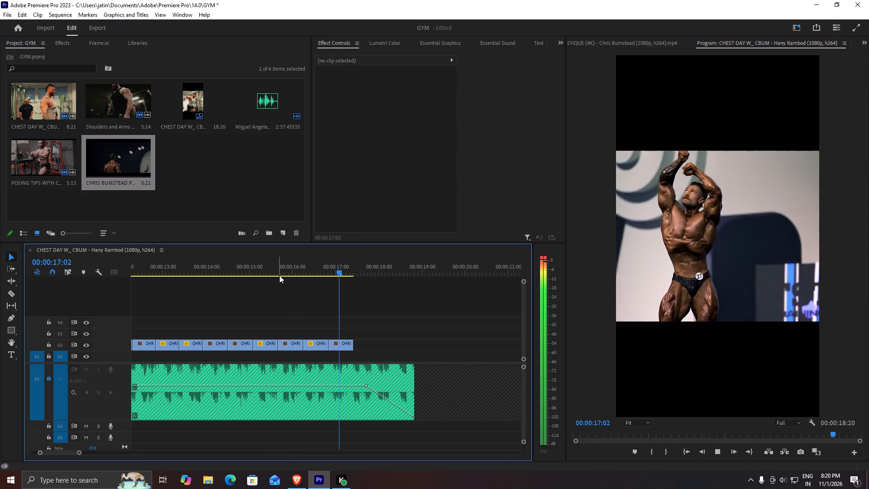
key("space")
left_click_drag(306, 261, 245, 267)
scroll(259, 311, "down", 8, "alt")
key("space")
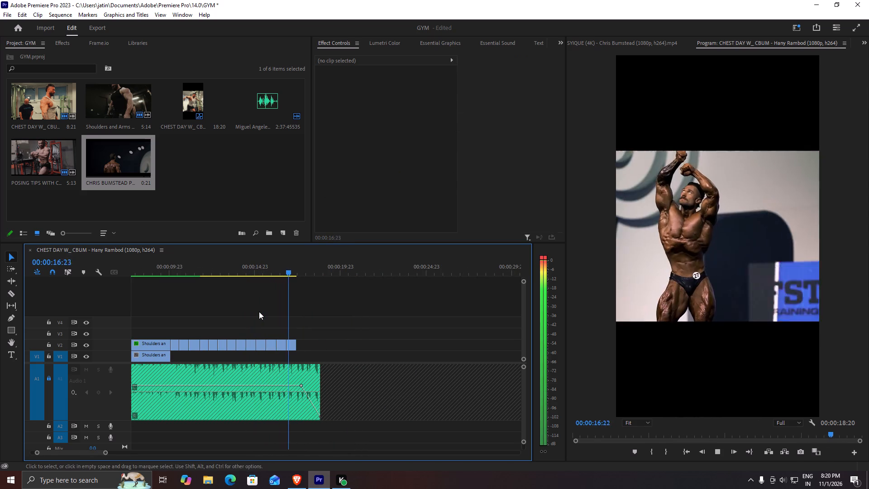
key("space")
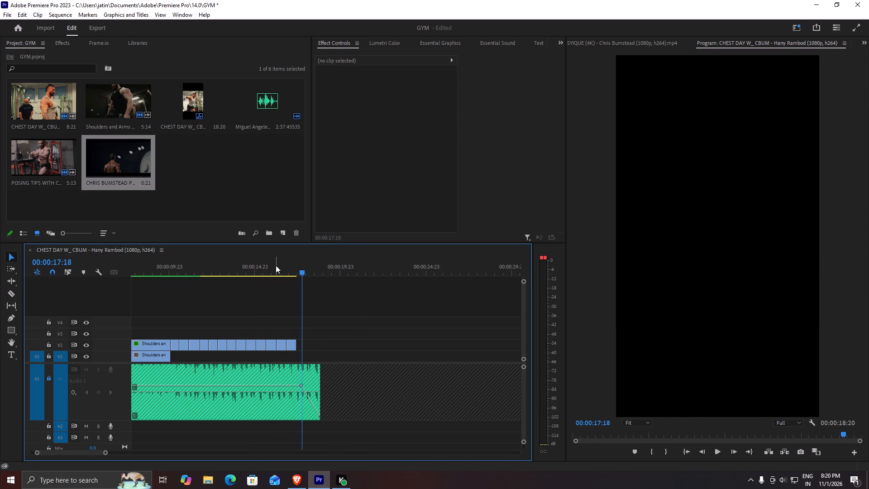
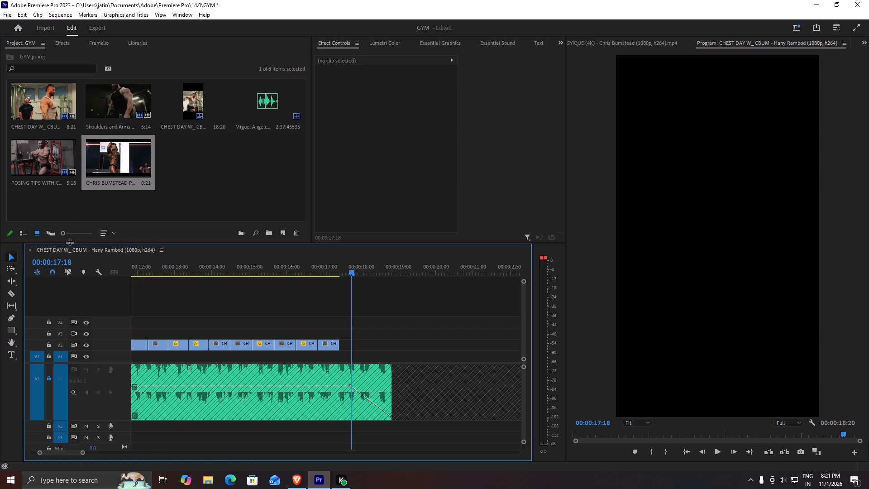
Mark a range of the stage walk-out in the Chris Bumstead posing routine source, from 00:00:05:22 to 00:00:08:01.
double_click(122, 147)
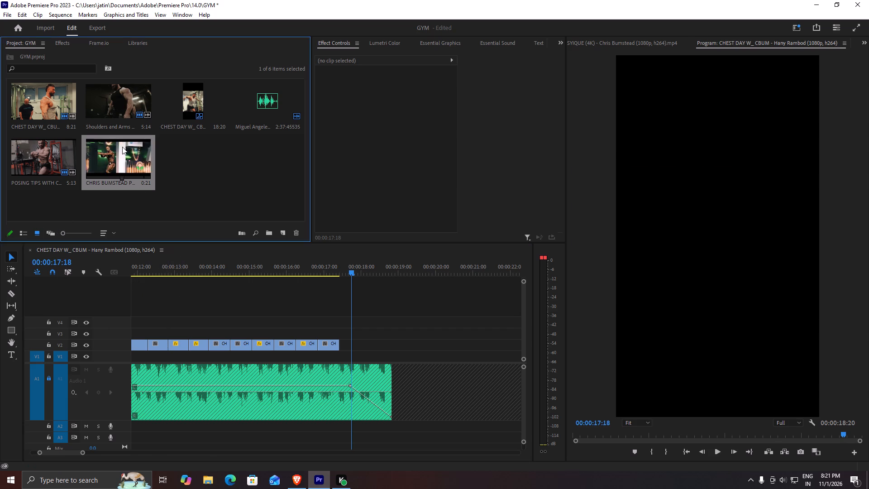
left_click_drag(832, 434, 836, 436)
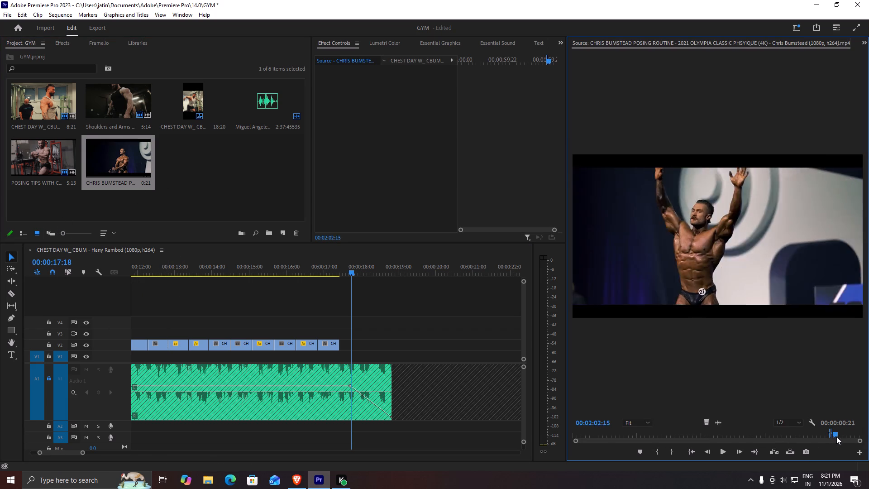
left_click_drag(836, 436, 845, 437)
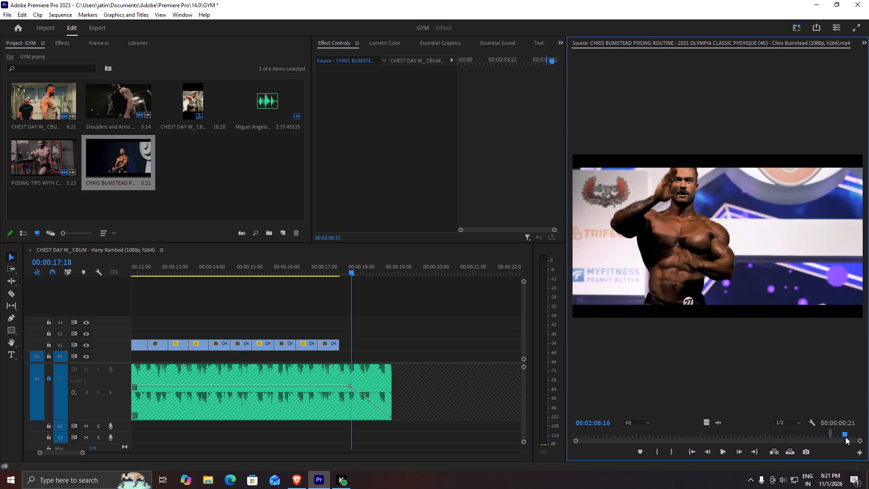
left_click_drag(845, 437, 864, 437)
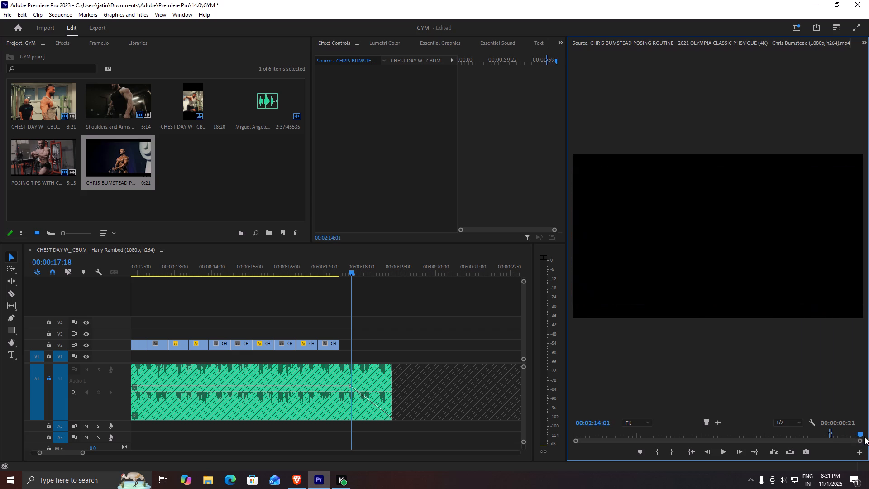
left_click_drag(864, 437, 579, 432)
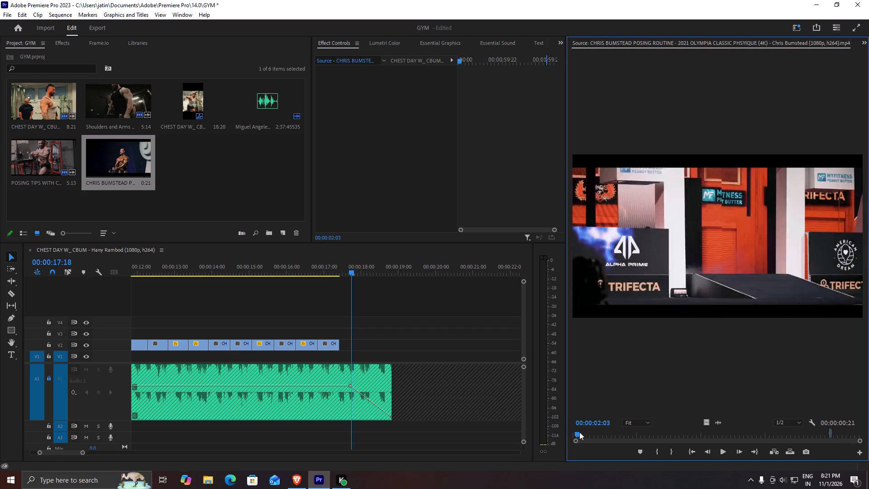
left_click_drag(579, 432, 589, 432)
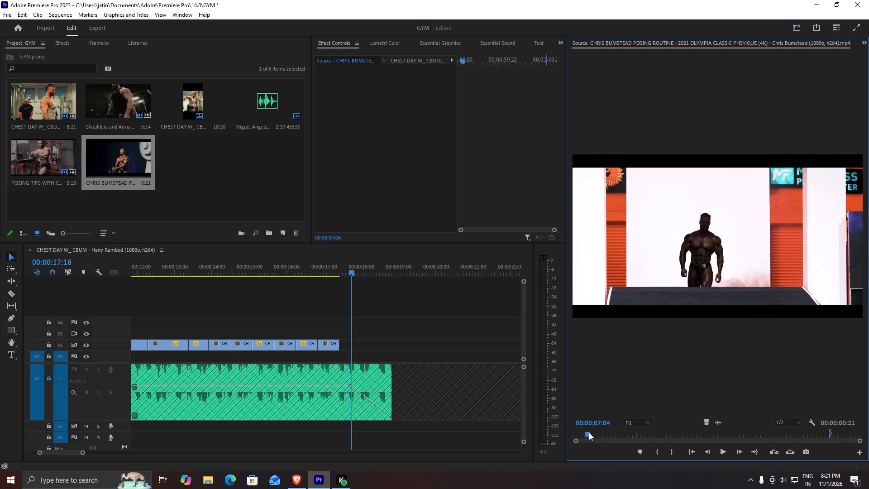
left_click_drag(589, 432, 597, 433)
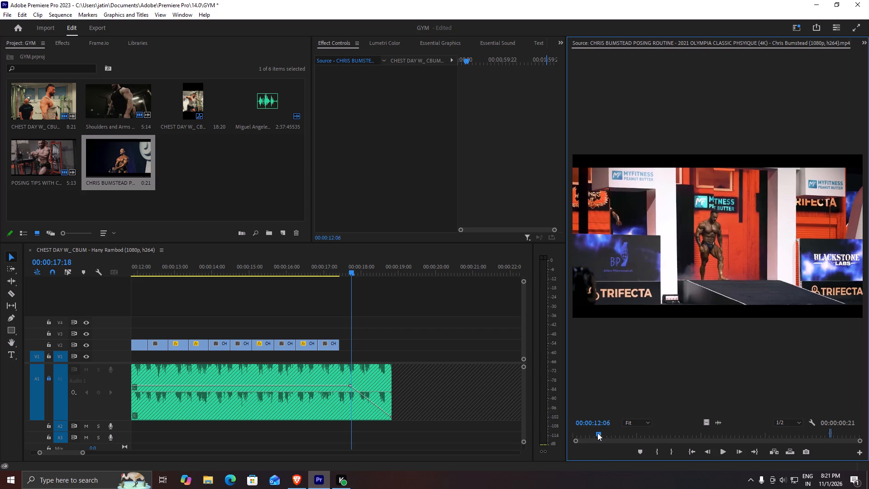
left_click_drag(597, 433, 584, 434)
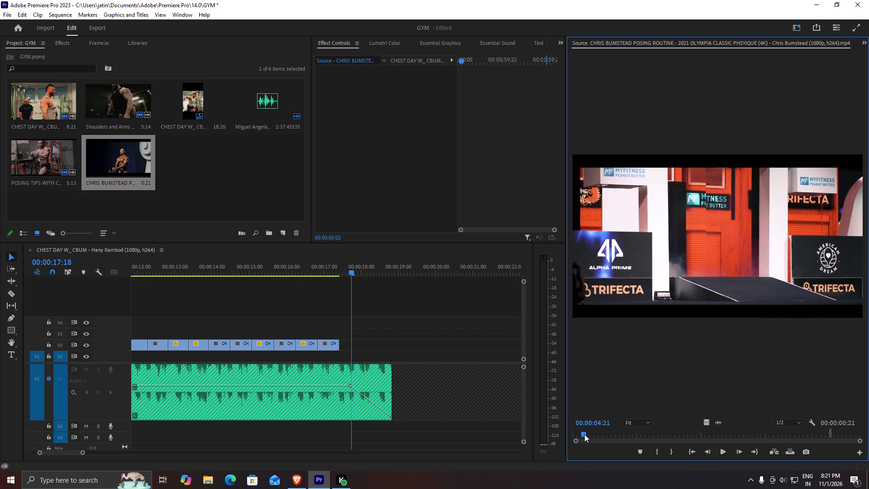
left_click_drag(584, 434, 586, 434)
key("i")
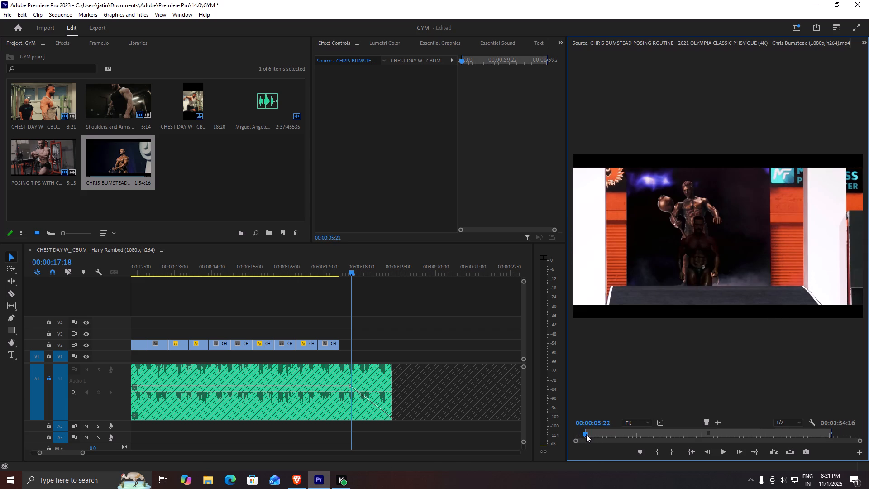
left_click_drag(586, 434, 591, 435)
key("o")
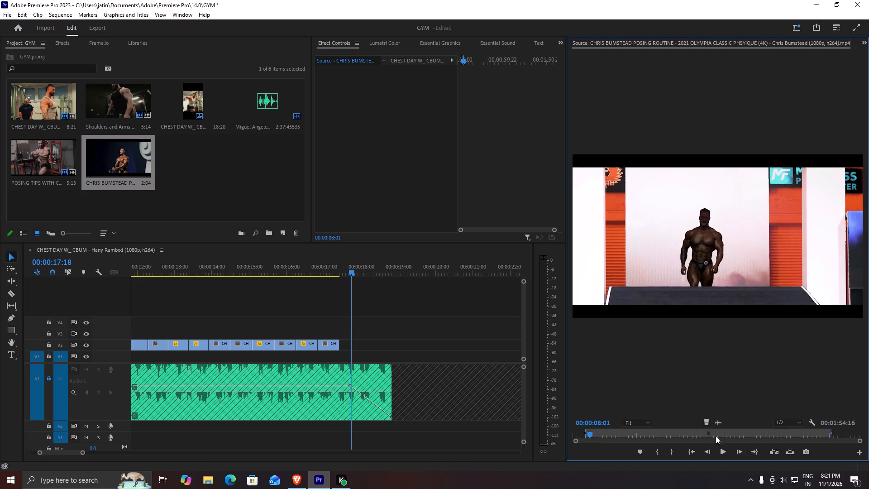
Place only the walk-out video on V3 above the last V2 clip, trim its end to match that clip, and move it to V2 after it.
left_click_drag(706, 423, 324, 336)
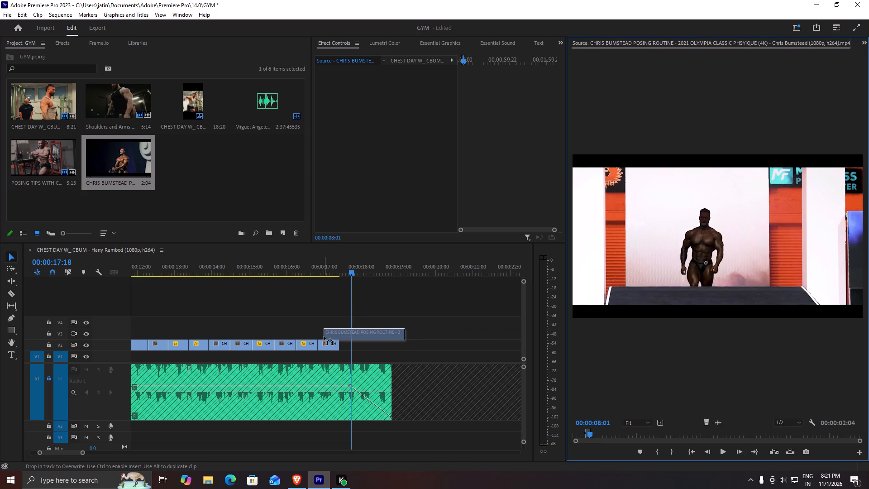
left_click_drag(324, 336, 319, 336)
left_click_drag(398, 332, 348, 329)
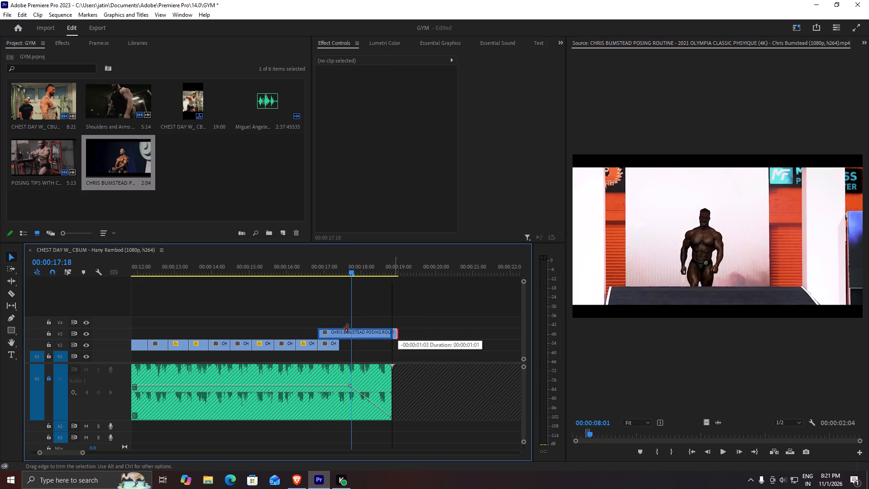
left_click_drag(348, 329, 339, 330)
left_click_drag(330, 335, 357, 340)
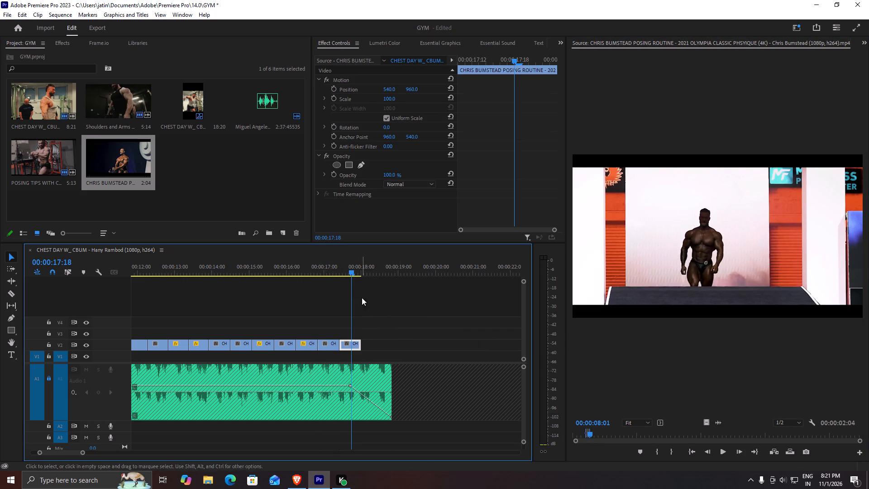
Play back the last shots with the music to check the cut to the walk-out clip and the ending.
left_click_drag(352, 262, 279, 273)
key("space")
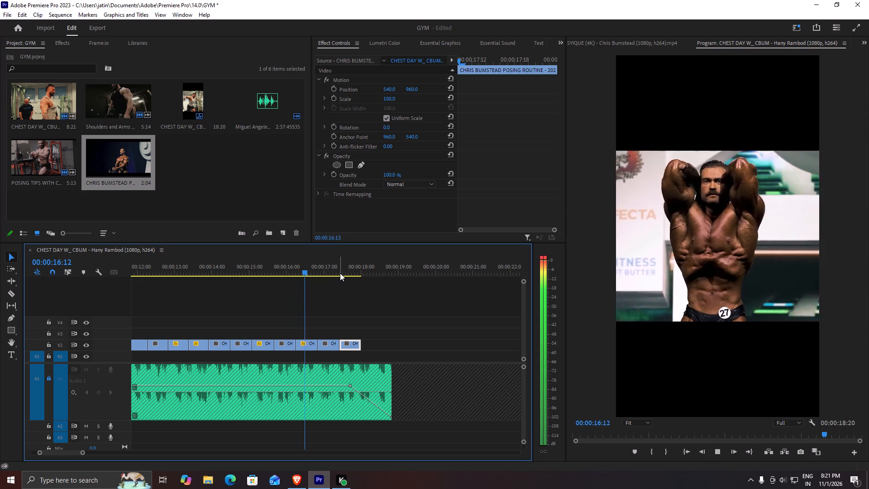
key("space")
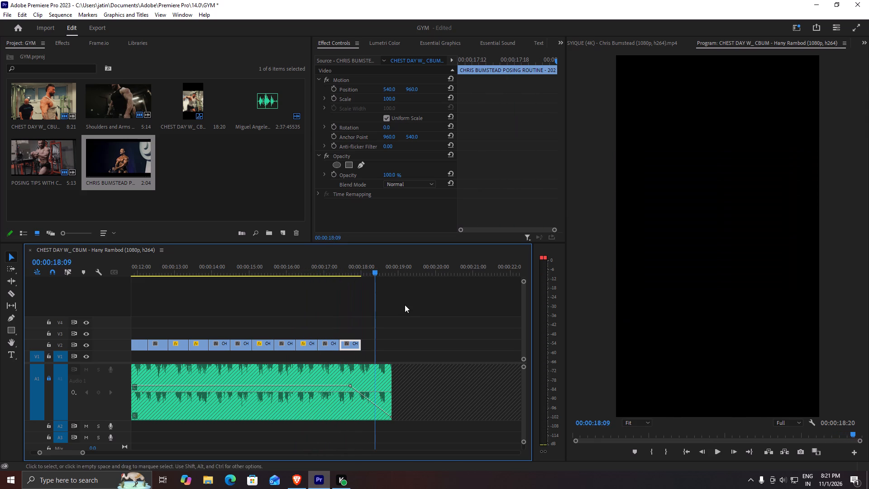
left_click_drag(372, 268, 342, 268)
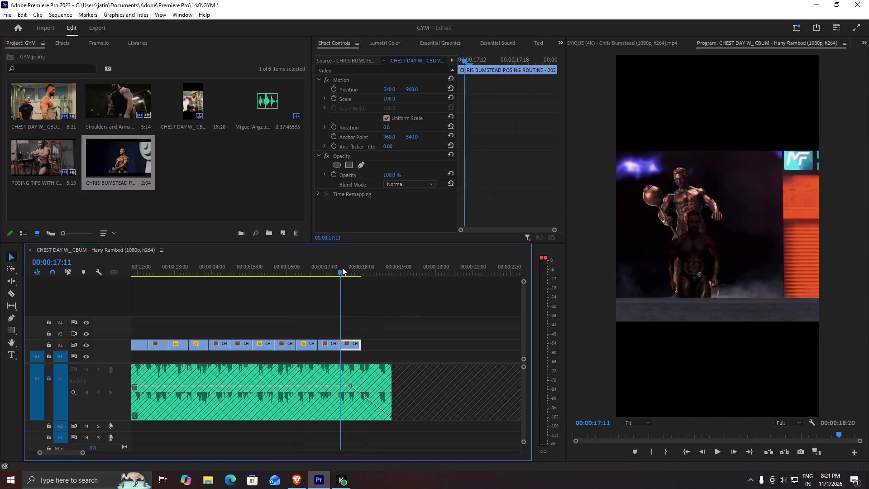
left_click_drag(342, 268, 331, 266)
key("space")
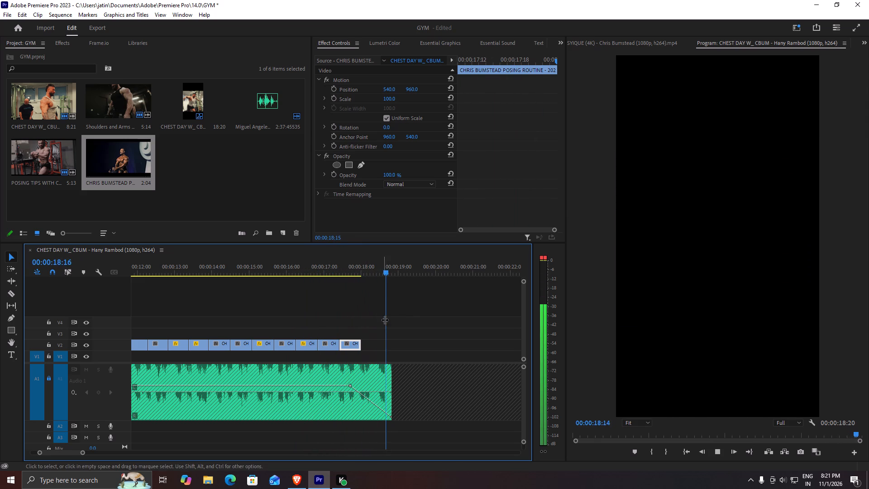
key("space")
Extend the walk-out clip's end on V2 to 00:00:18:18, near the end of the music, and play back the ending.
left_click_drag(361, 346, 390, 346)
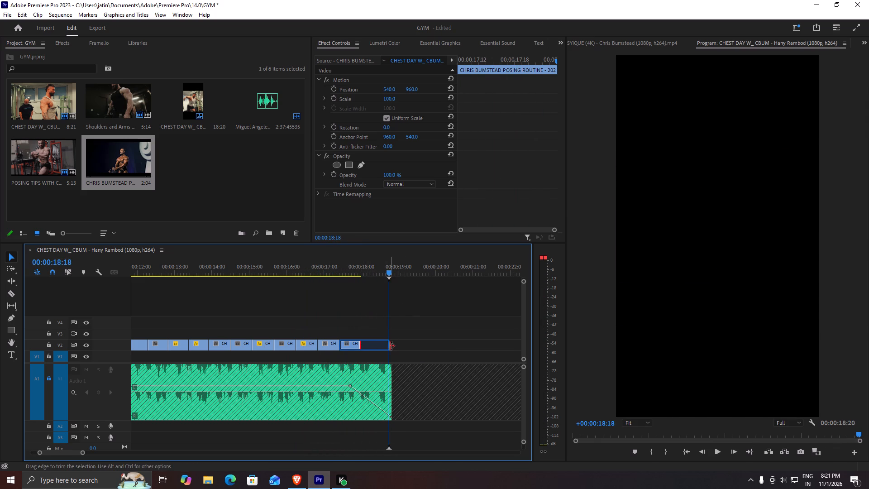
left_click_drag(379, 254, 340, 255)
left_click(327, 265)
key("space")
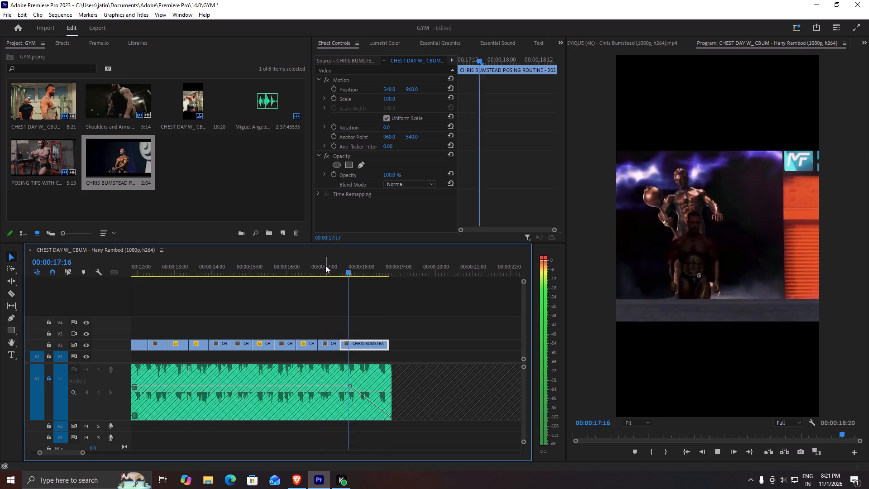
Play back the whole sequence from the start with the program monitor maximized, and restore the workspace layout.
key("space")
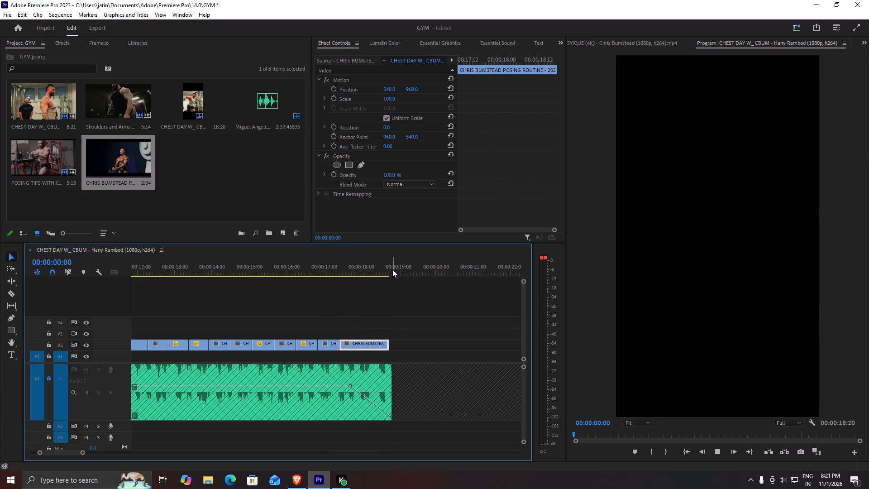
scroll(387, 319, "down", 14, "alt")
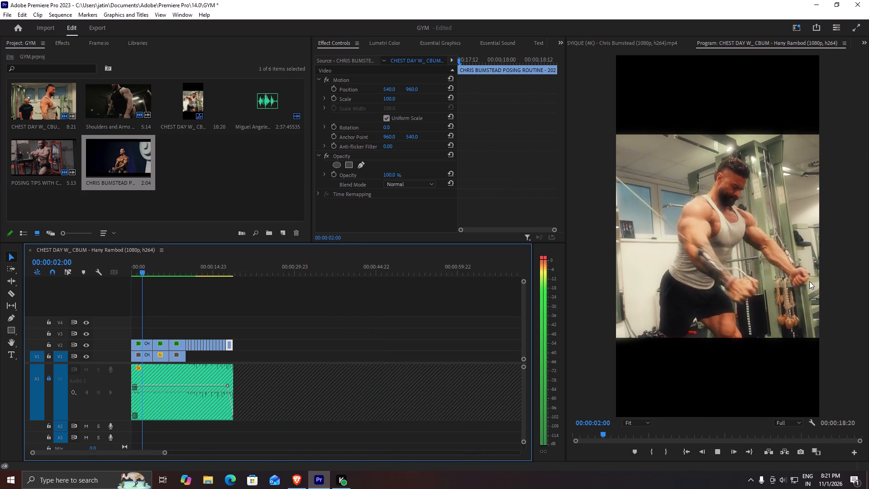
left_click(799, 277)
key("grave")
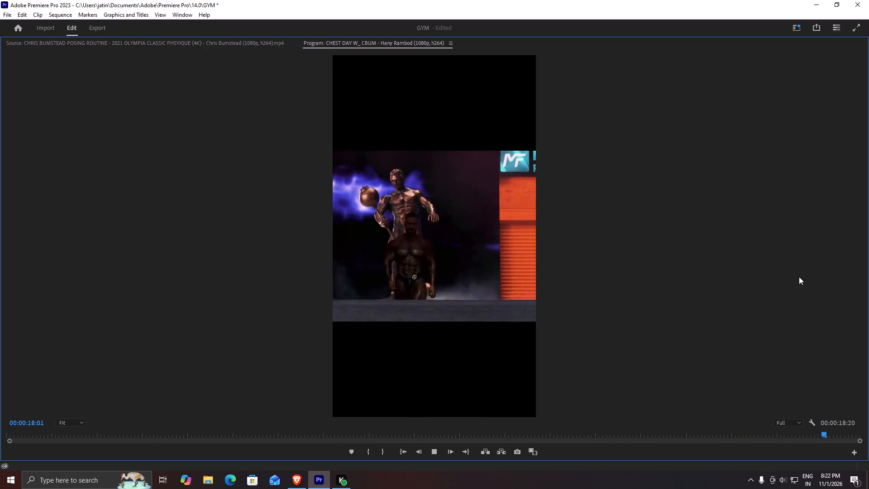
key("grave")
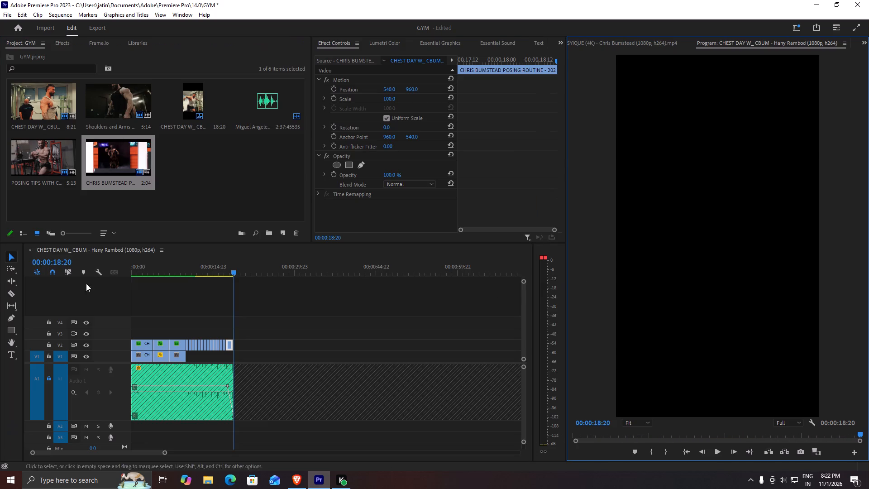
Duplicate all the short V2 clips after the Shoulders and Arms shot onto V1, directly beneath the originals.
left_click_drag(217, 273, 85, 284)
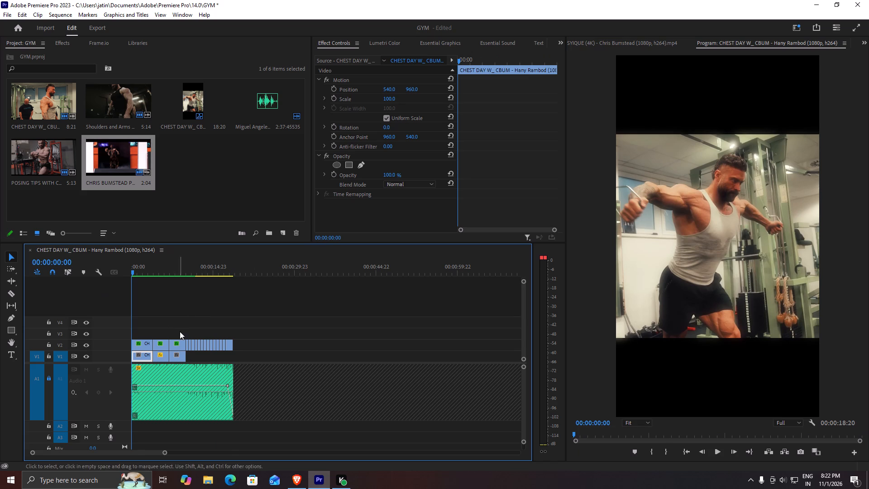
scroll(221, 346, "up", 8)
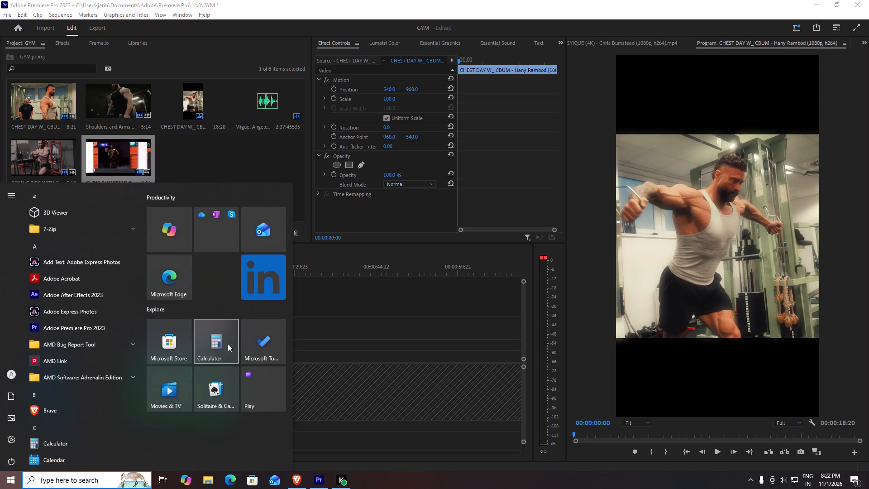
scroll(238, 346, "up", 11, "alt")
left_click_drag(186, 257, 80, 280)
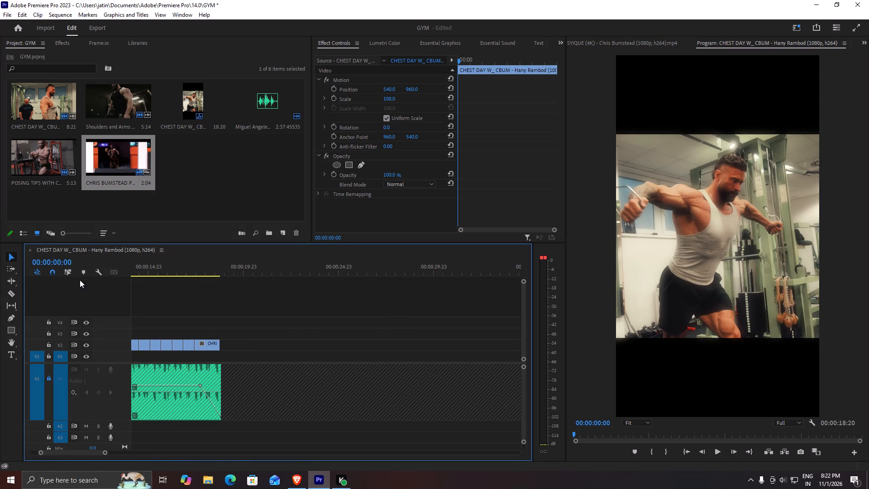
left_click_drag(80, 280, 82, 280)
left_click(156, 269)
left_click_drag(254, 284, 308, 290)
left_click_drag(240, 260, 128, 274)
left_click_drag(417, 344, 194, 343)
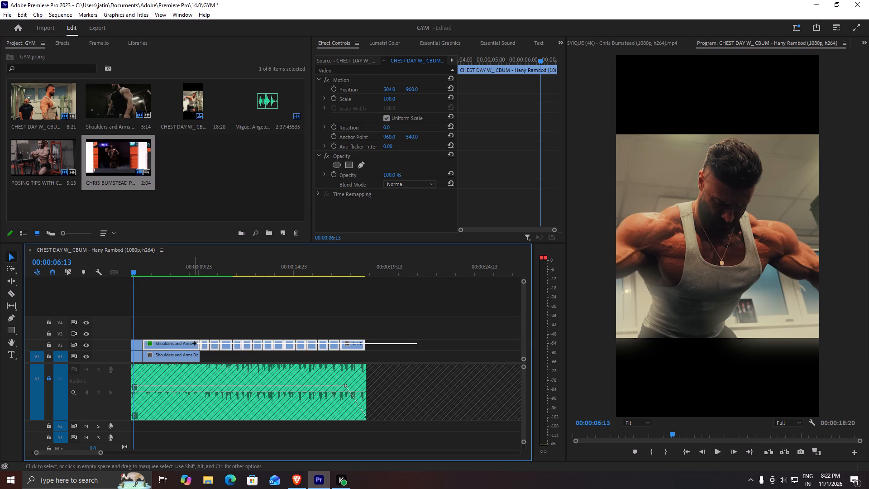
left_click_drag(194, 343, 204, 344)
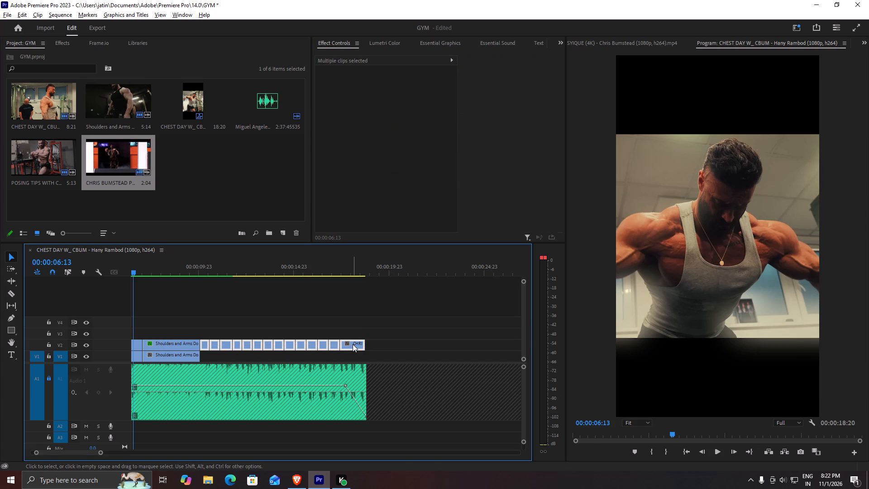
left_click_drag(353, 344, 353, 353, "alt")
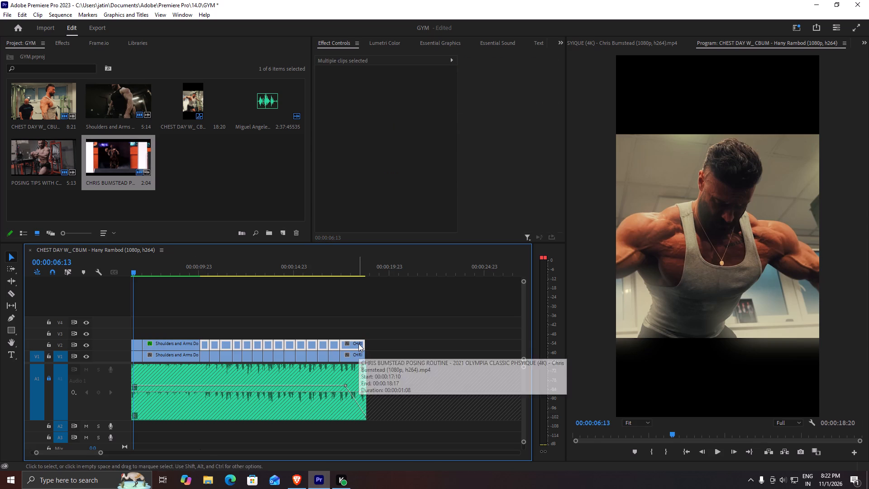
Save the project.
key("ctrl+s")
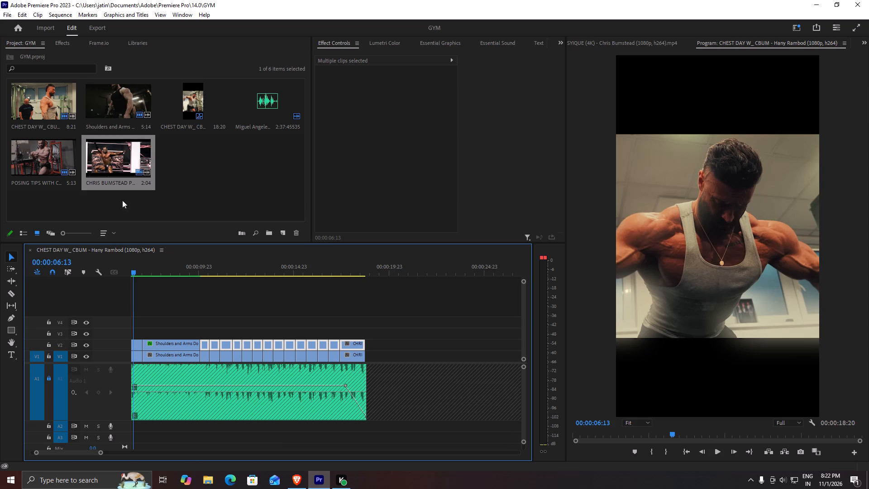
Copy the Luma Key and Gaussian Blur effects from the Shoulders and Arms clip on V2.
left_click(180, 347)
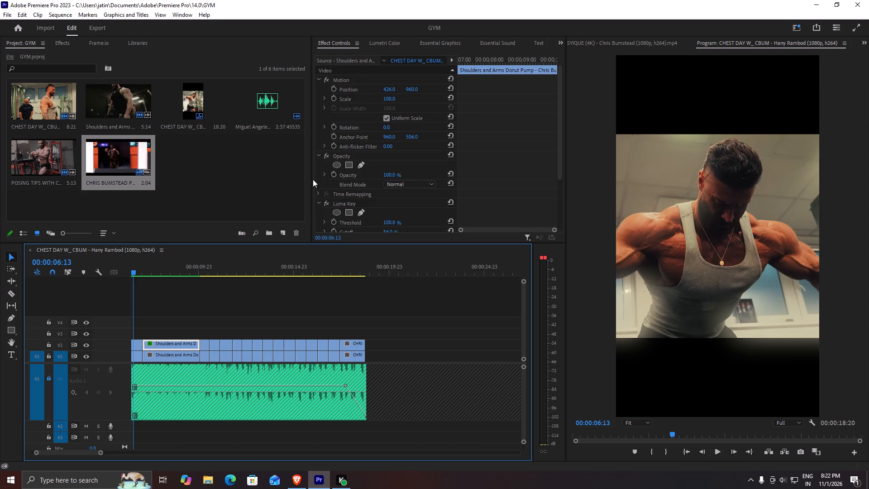
scroll(333, 199, "down", 7)
left_click(353, 140, "ctrl")
left_click(353, 181, "ctrl")
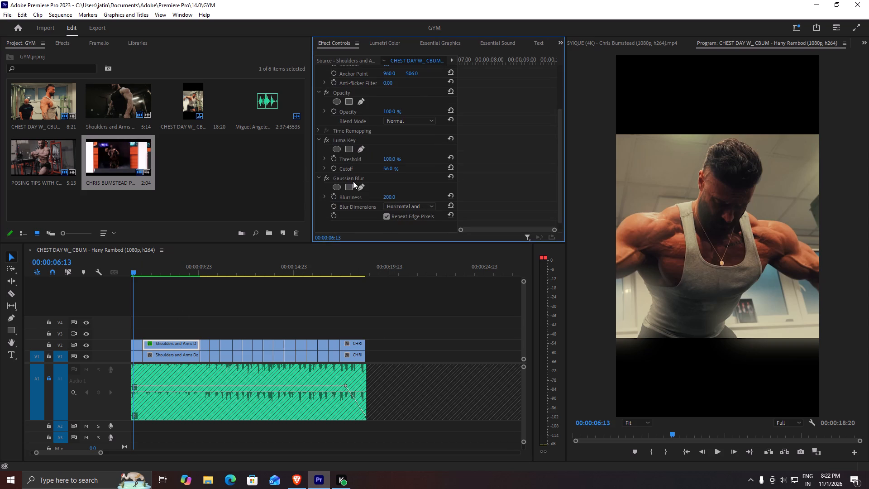
left_click(353, 182, "ctrl")
left_click(352, 177, "ctrl")
left_click(348, 181)
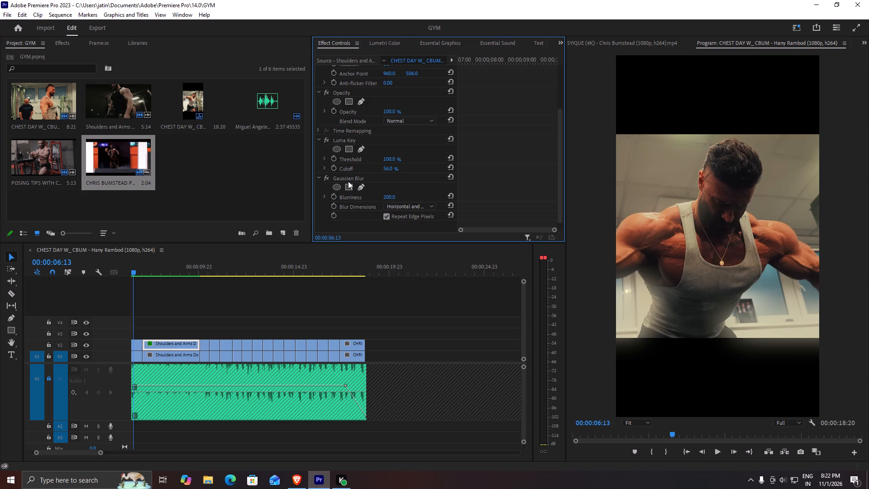
left_click(348, 178)
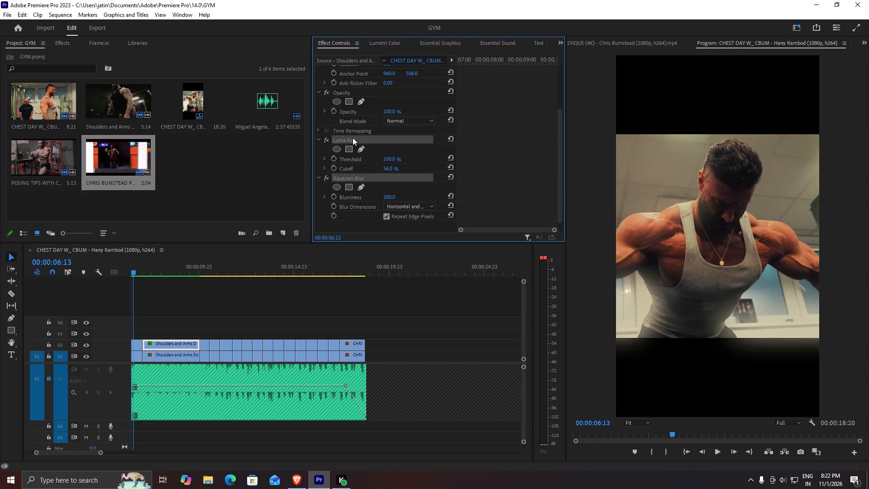
left_click(353, 138, "ctrl")
key("ctrl+c")
Paste the copied Luma Key and Gaussian Blur effects onto all the V2 clips after the Shoulders and Arms shot.
left_click_drag(391, 347, 300, 346)
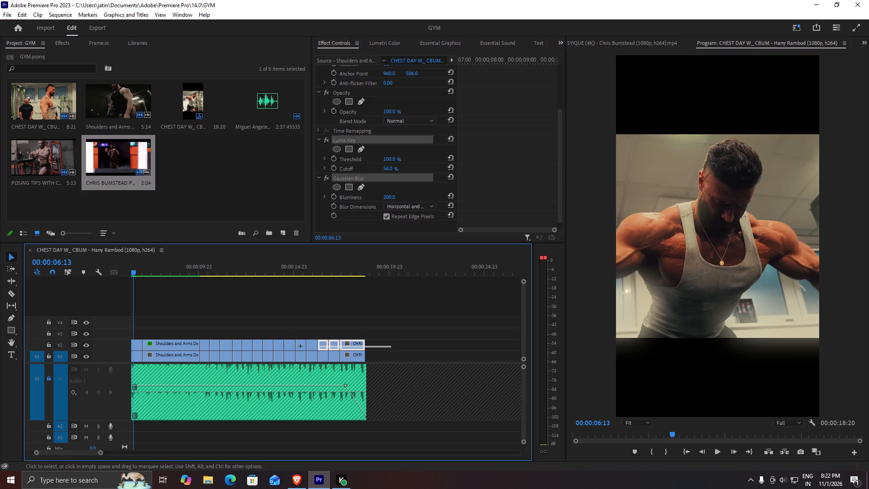
left_click_drag(300, 346, 209, 338)
key("ctrl+v")
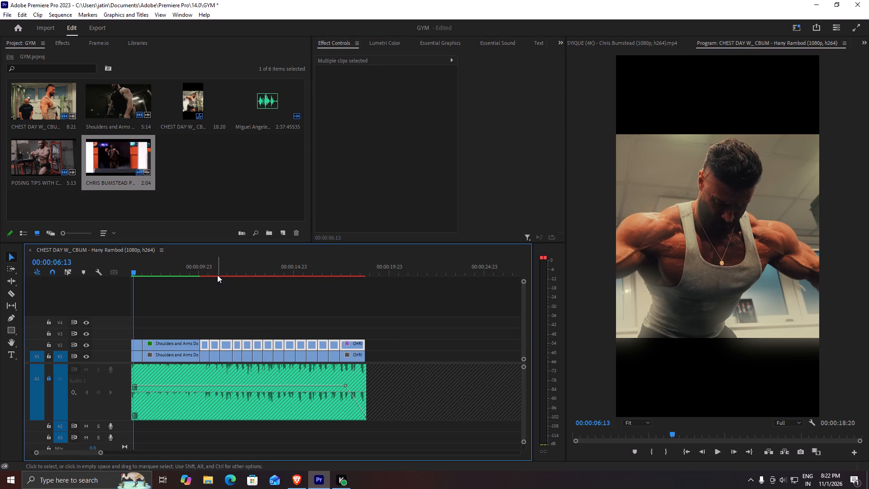
Mark In and Out points from just before the Shoulders and Arms shot's end to just past the last clip, render that range and play it back.
left_click_drag(204, 268, 299, 273)
key("i")
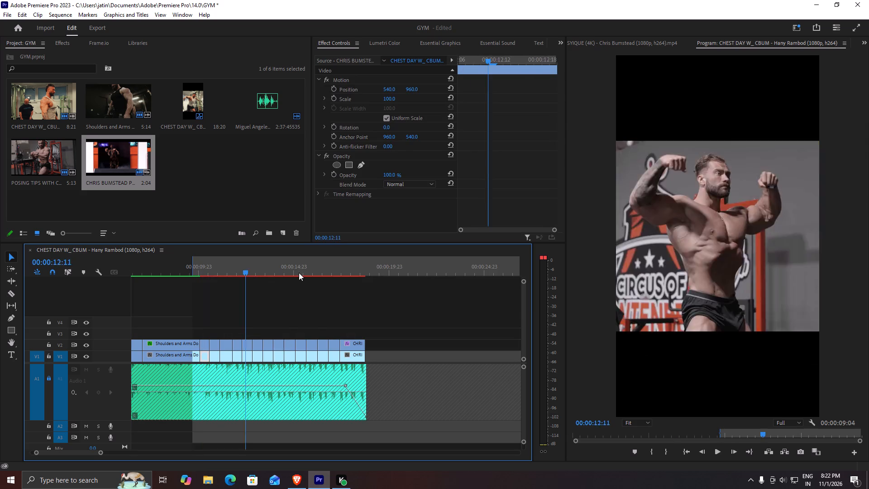
left_click_drag(299, 273, 374, 273)
key("o")
key("Return")
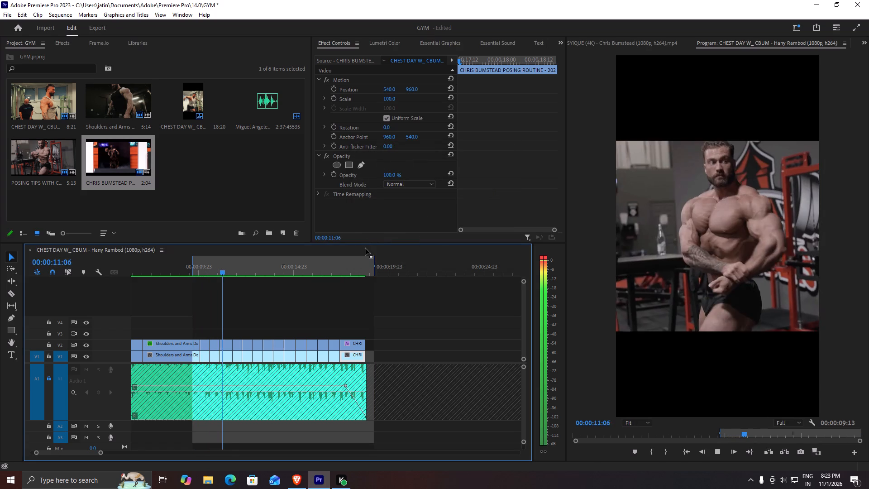
key("space")
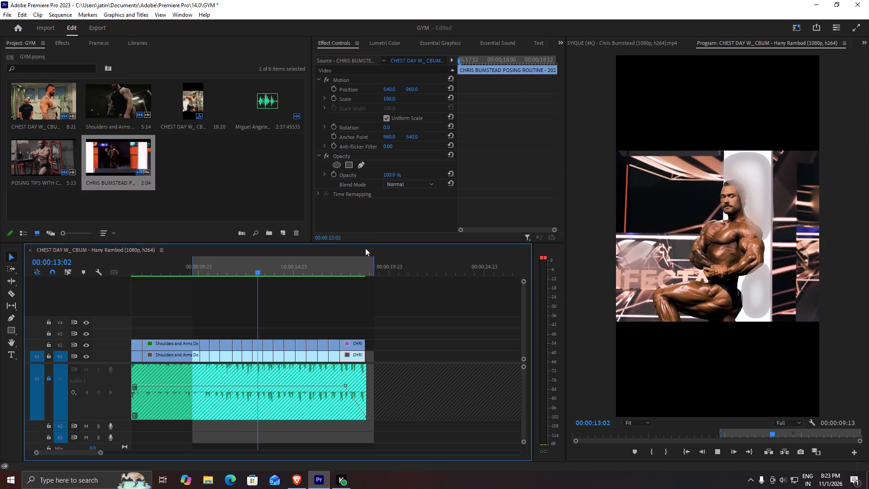
key("space")
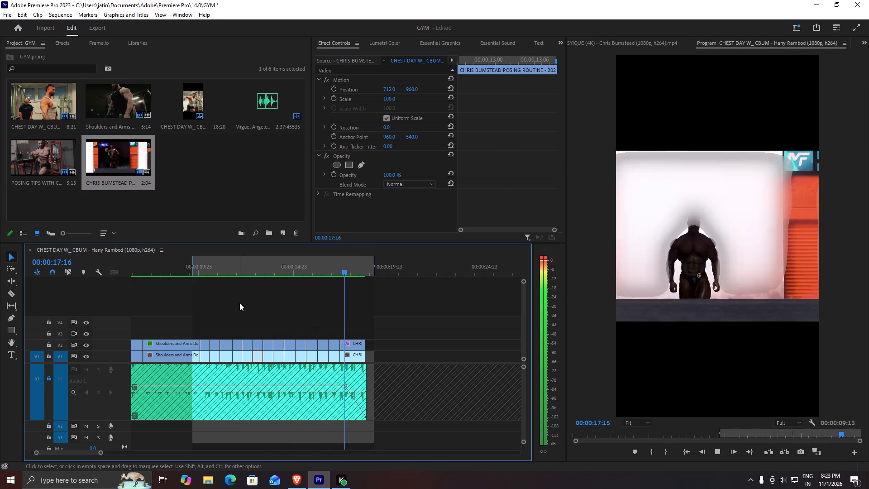
key("space")
Save the project.
key("ctrl+s")
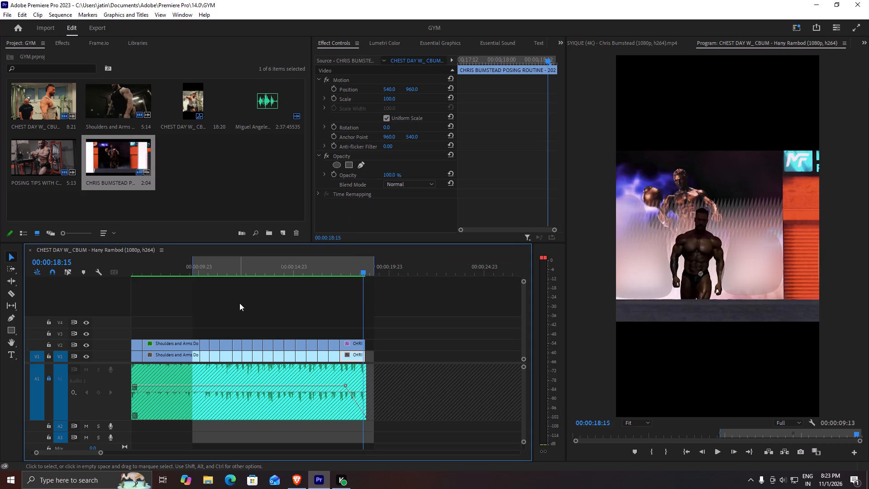
Close Premiere Pro.
left_click(868, 0)
left_click(12, 488)
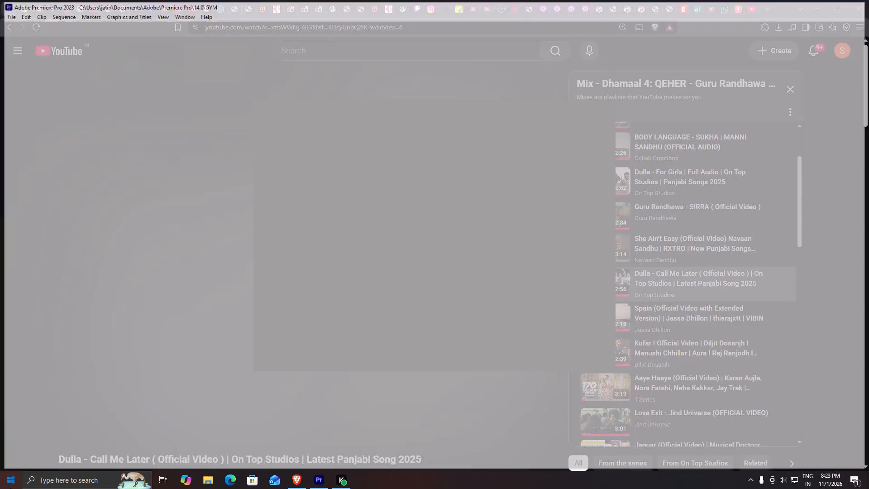